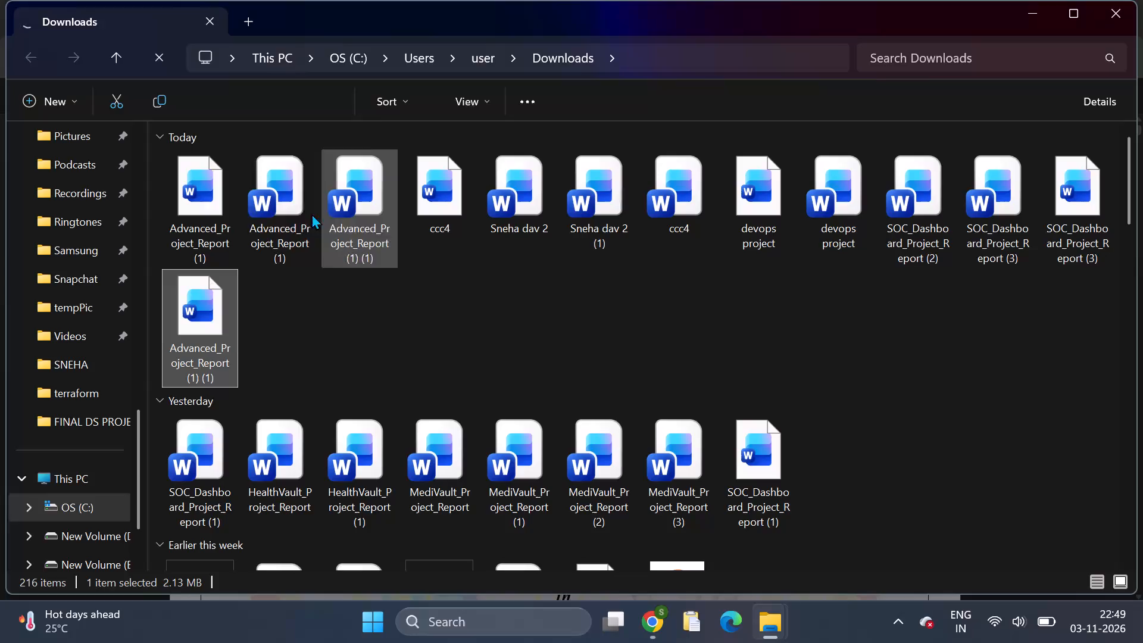
# Open the Advanced_Project_Report (1) (1) PDF from the Downloads folder in Word, using that app just once.
pyautogui.rightClick(226, 308)
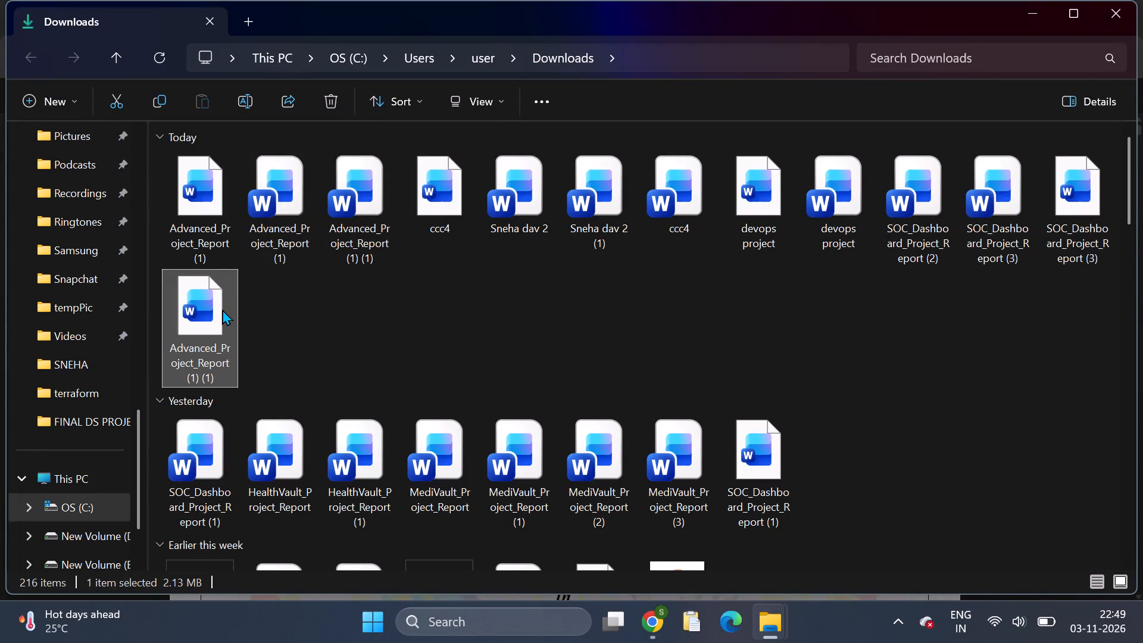
pyautogui.moveTo(216, 310); pyautogui.dragTo(210, 310, button='right')
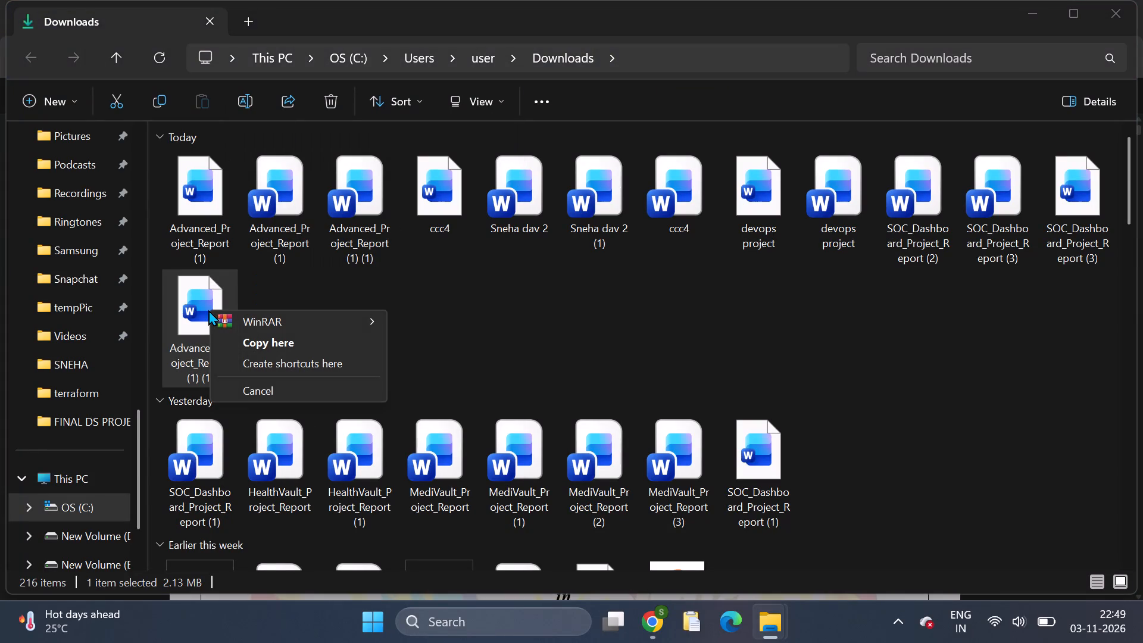
pyautogui.rightClick(208, 288)
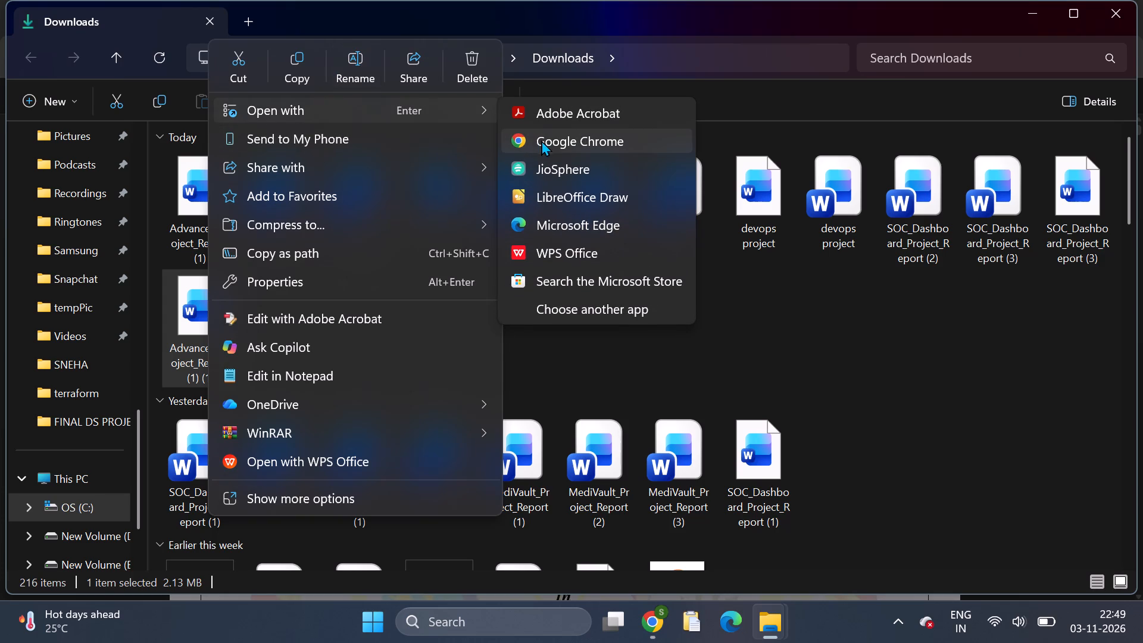
pyautogui.click(604, 313)
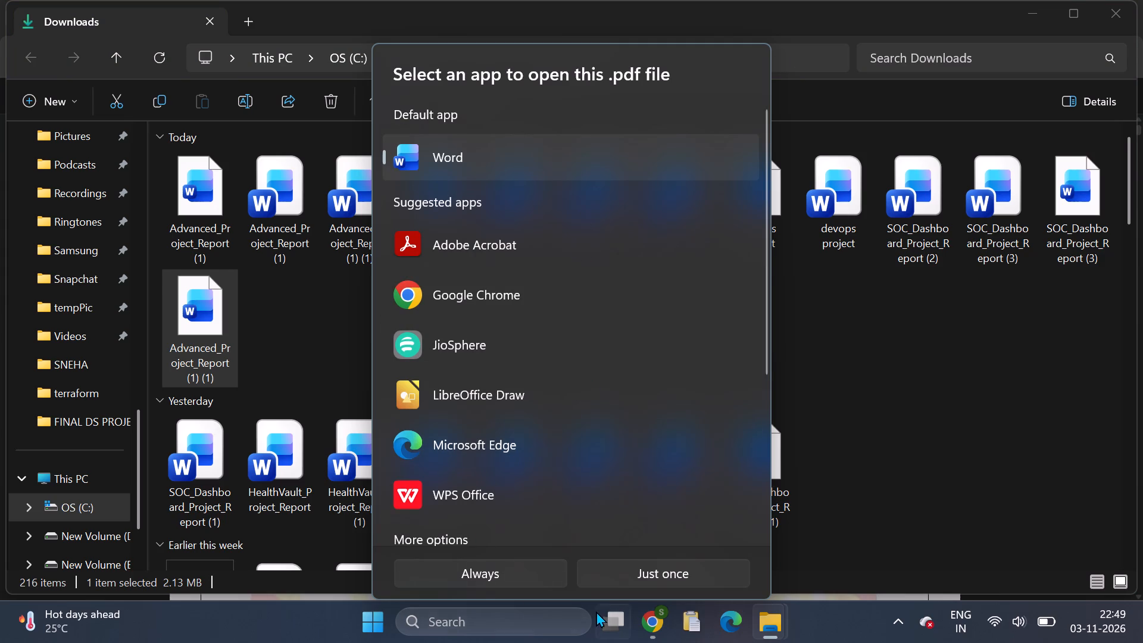
pyautogui.click(623, 577)
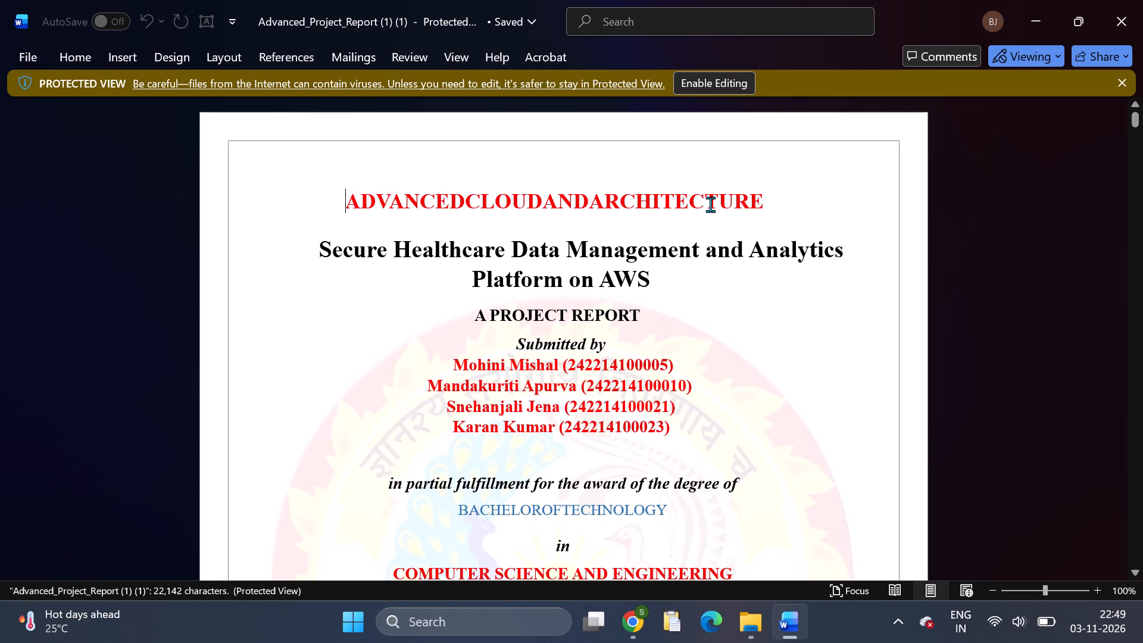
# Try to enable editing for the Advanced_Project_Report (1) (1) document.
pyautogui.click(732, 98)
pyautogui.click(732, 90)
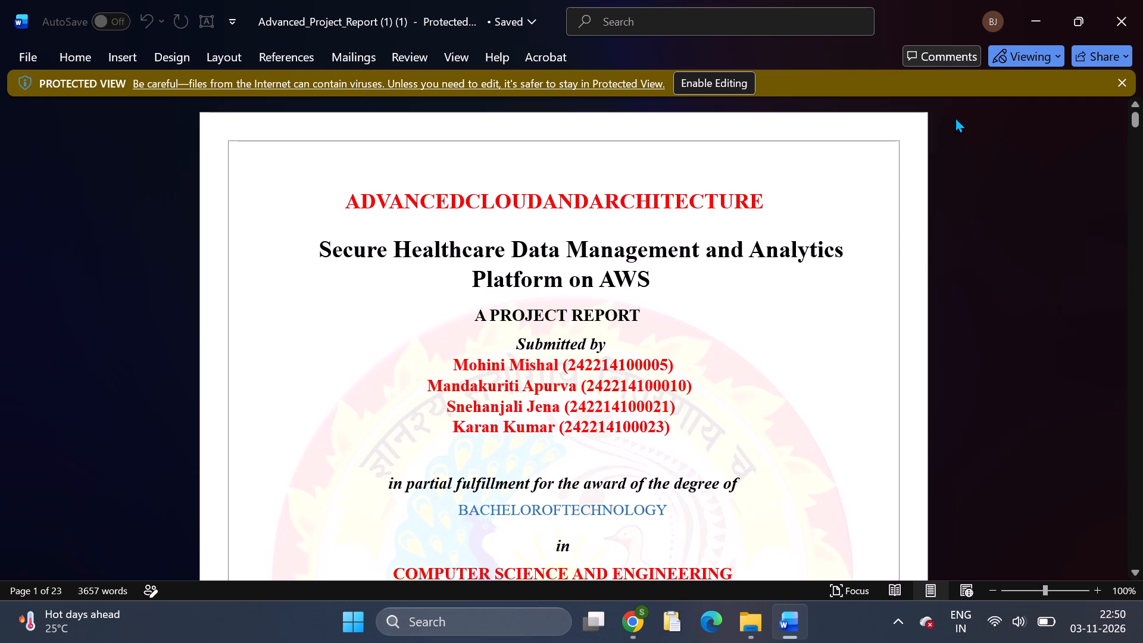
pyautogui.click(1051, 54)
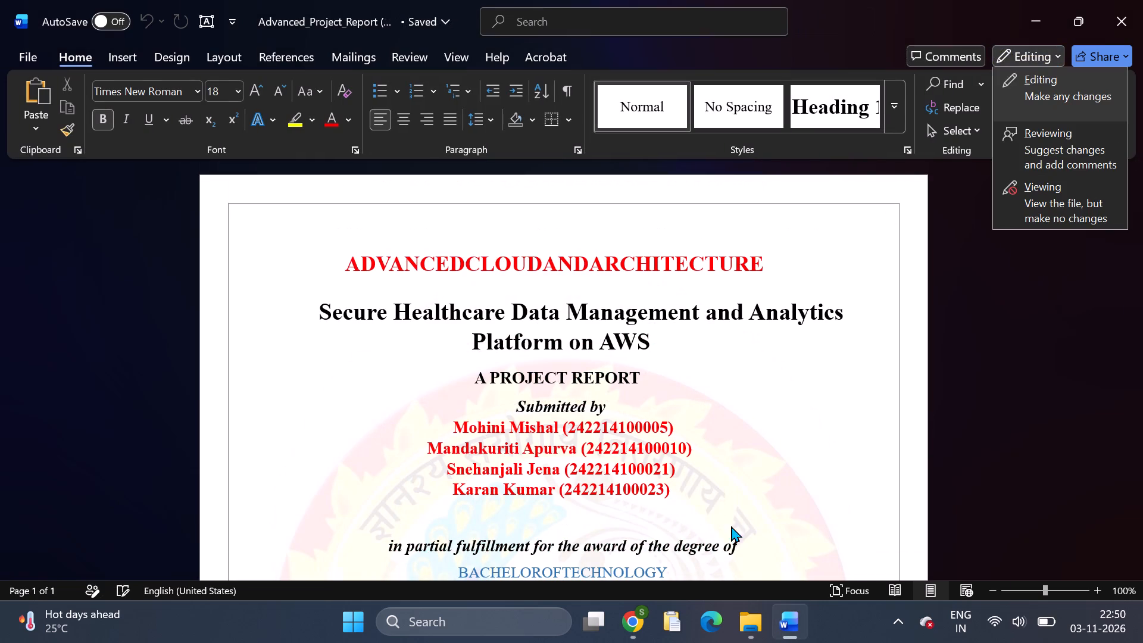
# Delete the "Cordinator of Computer Science and Engineering" text beneath the supervisor's name on the certificate page, keeping its empty line.
pyautogui.scroll(-14, 947, 416)
pyautogui.click(1039, 394)
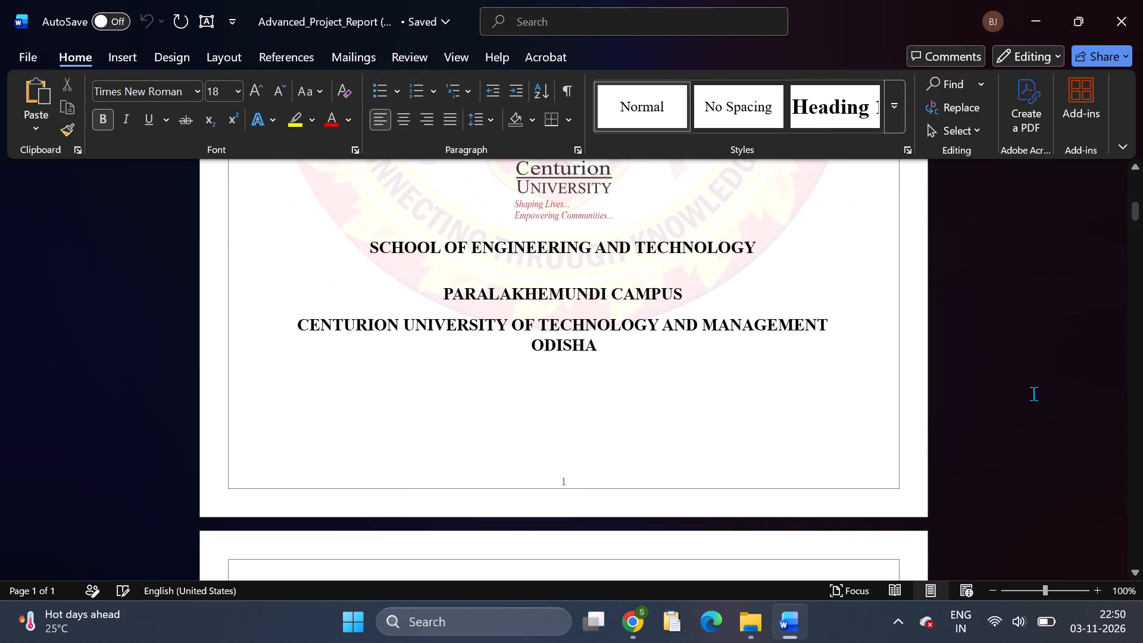
pyautogui.scroll(-14, 733, 390)
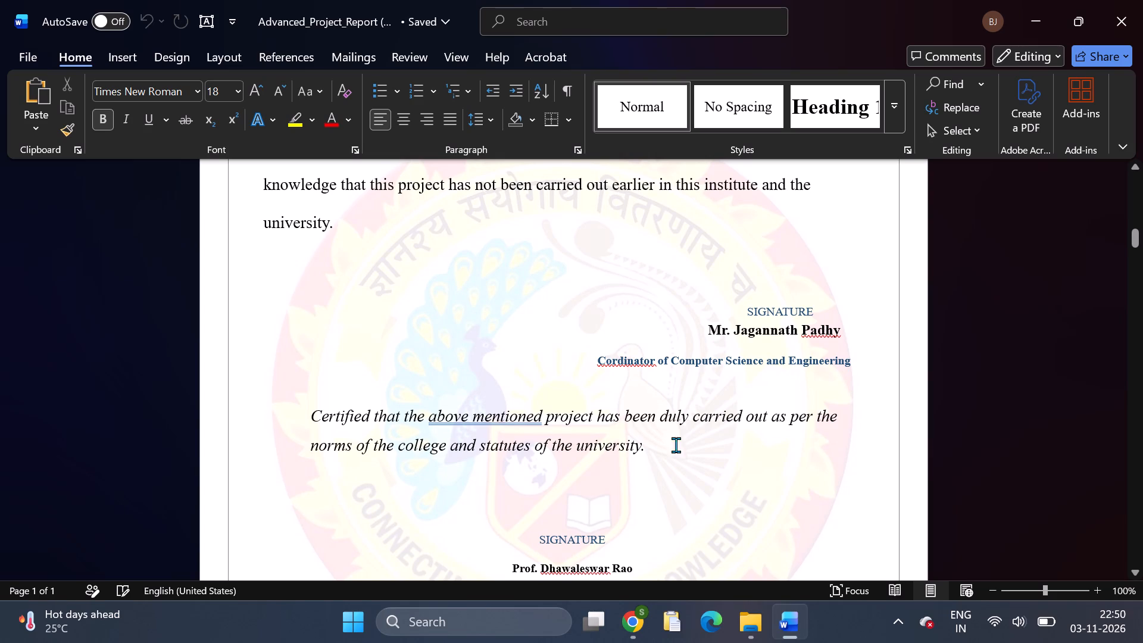
pyautogui.scroll(2, 648, 458)
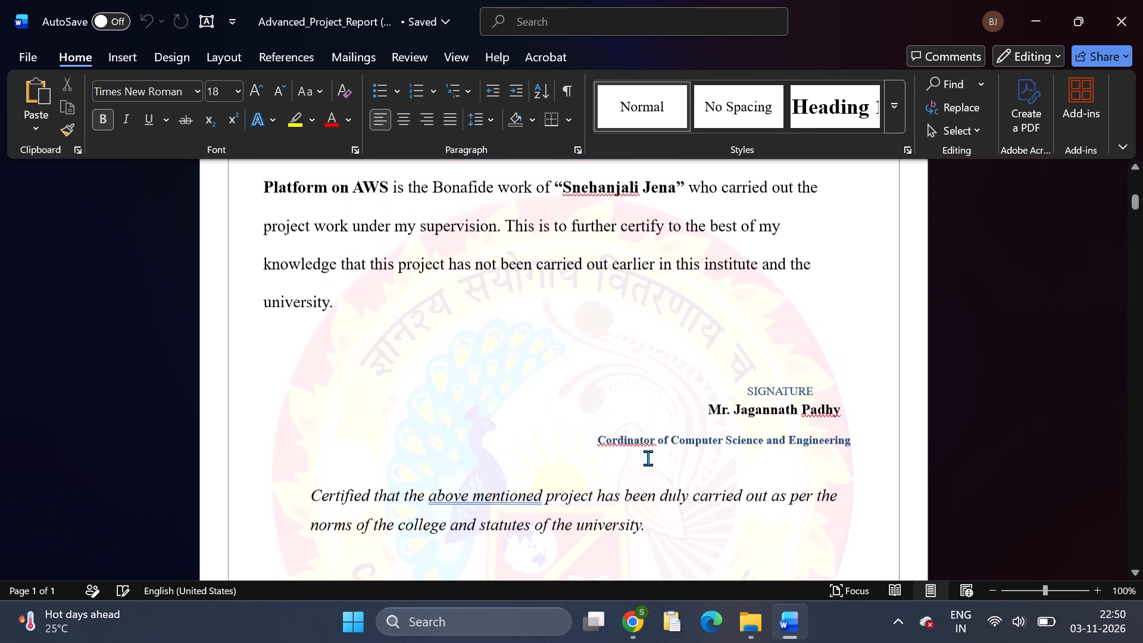
pyautogui.scroll(1, 648, 458)
pyautogui.scroll(-2, 648, 458)
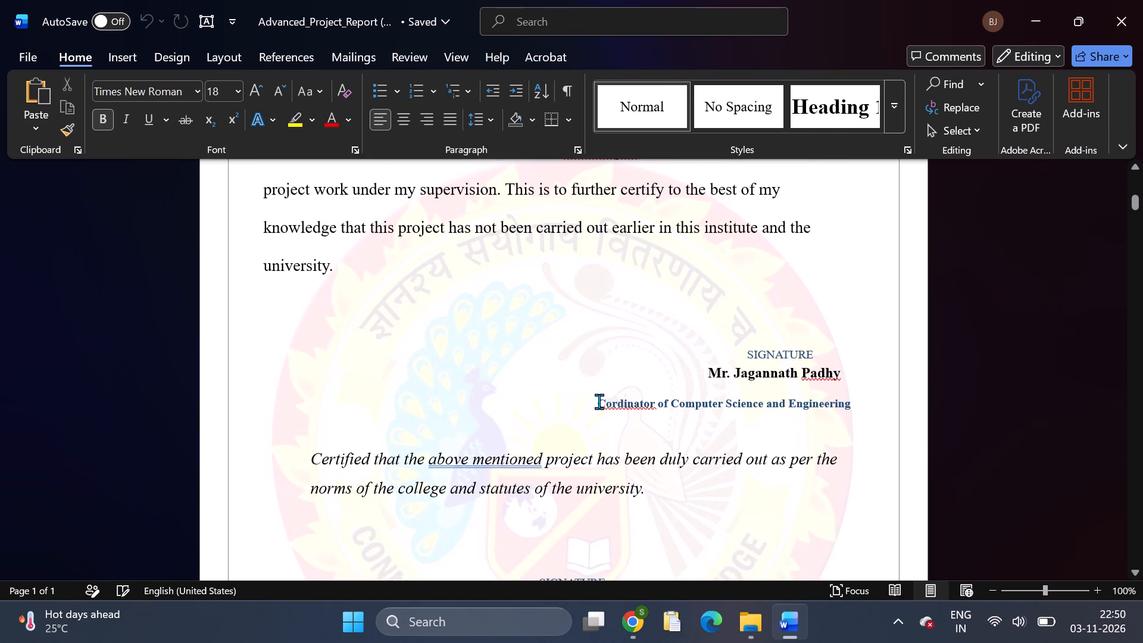
pyautogui.moveTo(599, 402); pyautogui.dragTo(717, 413)
pyautogui.click(790, 413)
pyautogui.click(801, 413)
pyautogui.moveTo(811, 413); pyautogui.dragTo(832, 413)
pyautogui.click(851, 412)
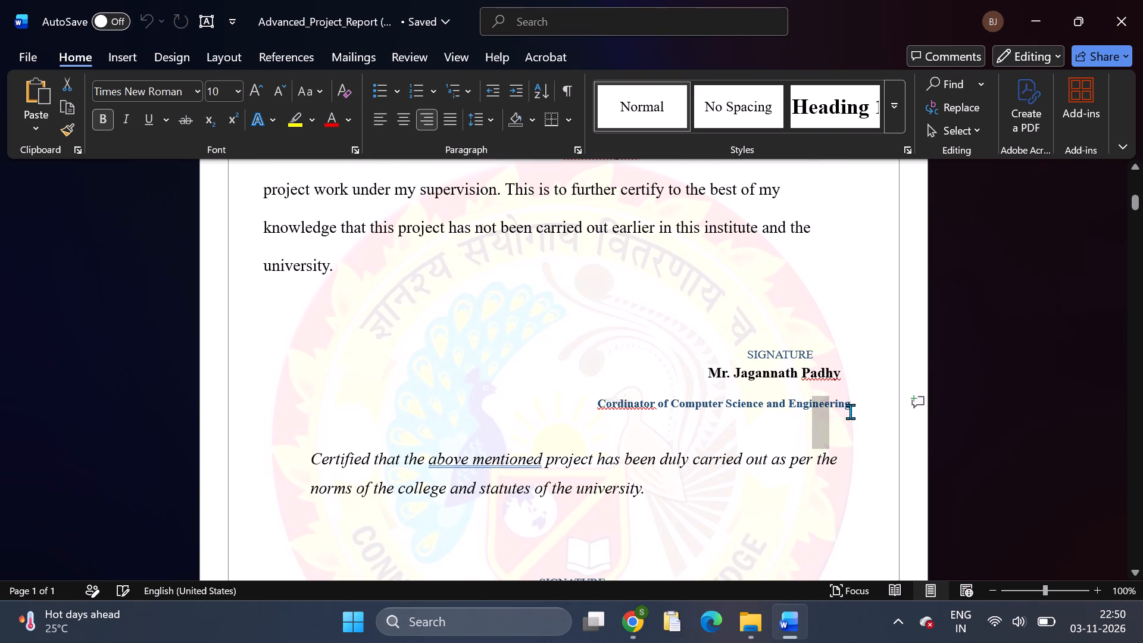
pyautogui.moveTo(855, 411); pyautogui.dragTo(675, 406)
pyautogui.moveTo(652, 404); pyautogui.dragTo(623, 401)
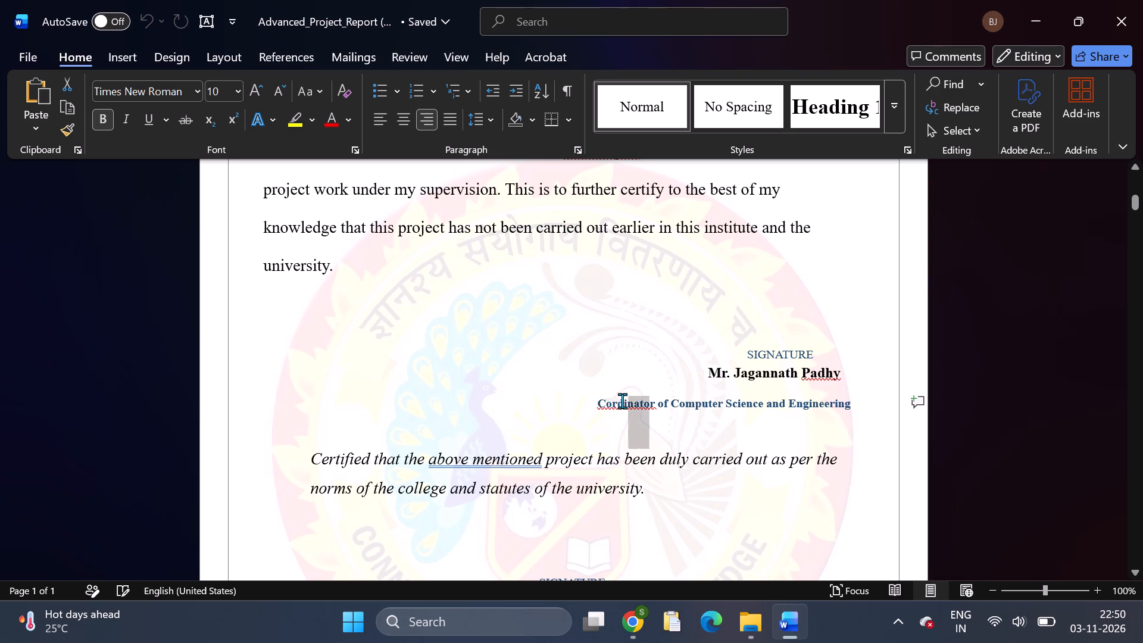
pyautogui.moveTo(623, 401); pyautogui.dragTo(613, 407)
pyautogui.click(595, 411)
pyautogui.moveTo(605, 409); pyautogui.dragTo(825, 429)
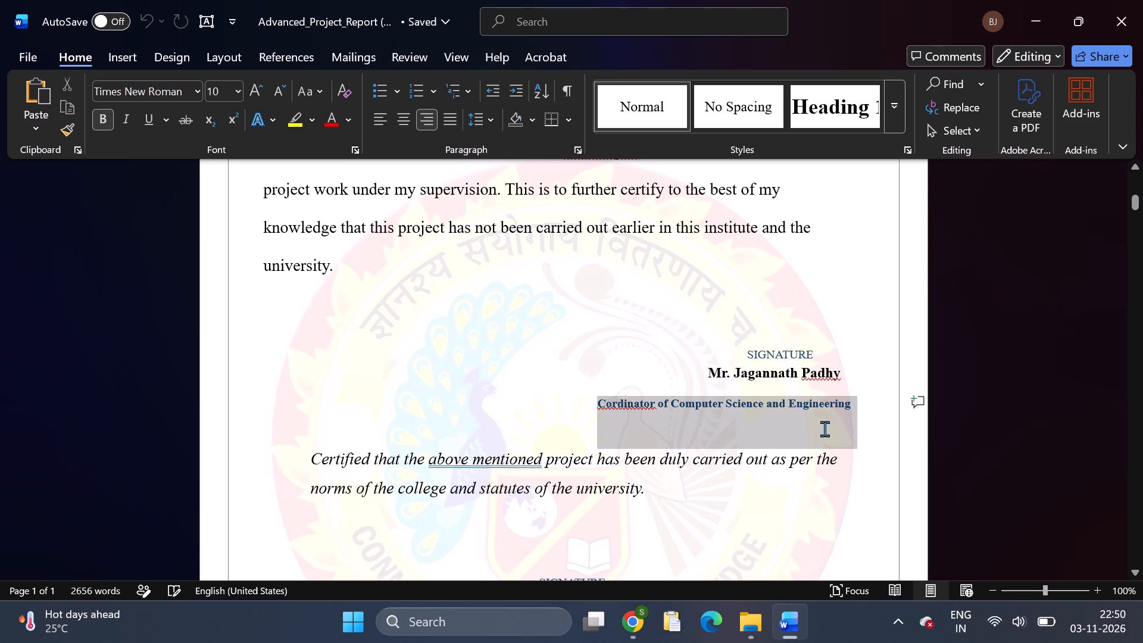
pyautogui.moveTo(825, 429); pyautogui.dragTo(804, 426)
pyautogui.moveTo(804, 426); pyautogui.dragTo(816, 410)
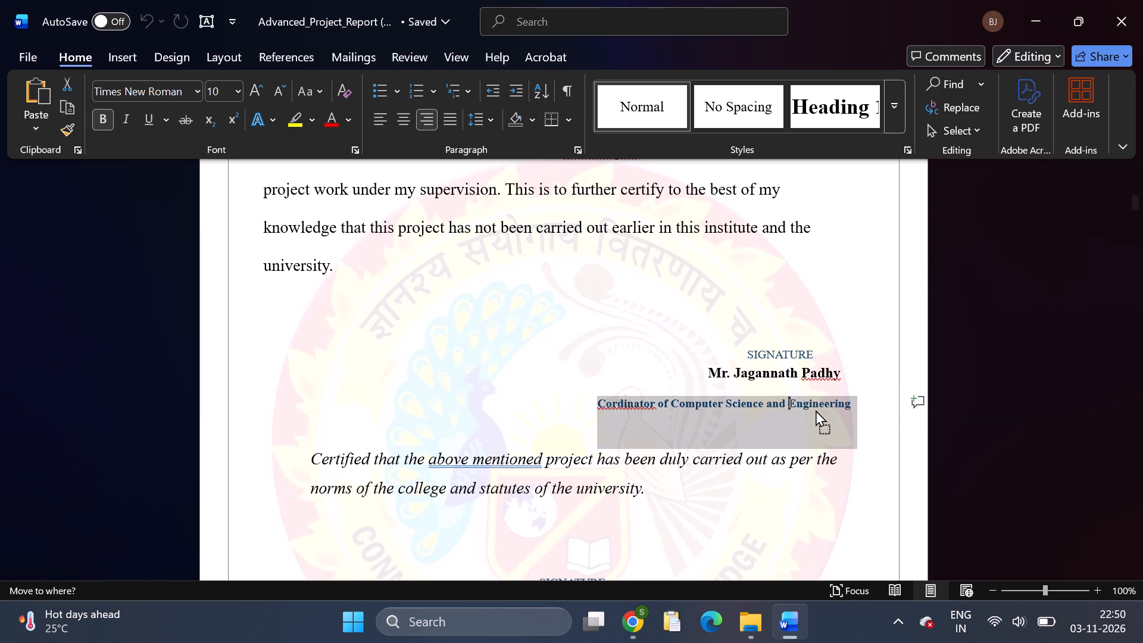
pyautogui.moveTo(816, 410); pyautogui.dragTo(833, 400)
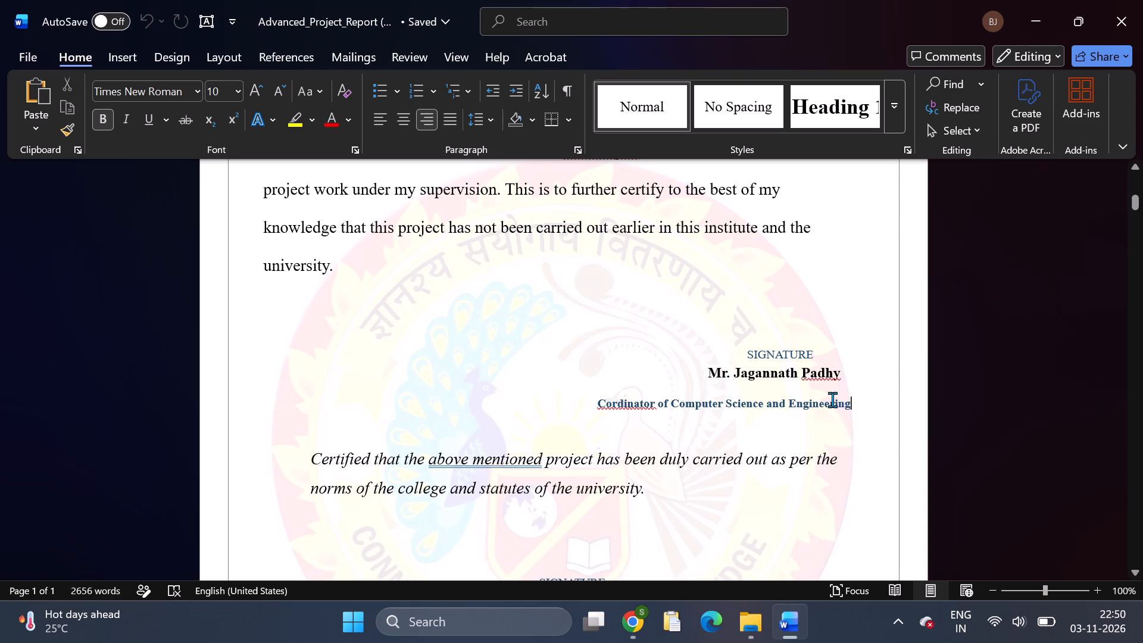
pyautogui.press('BackSpace')
pyautogui.press('BackSpace')
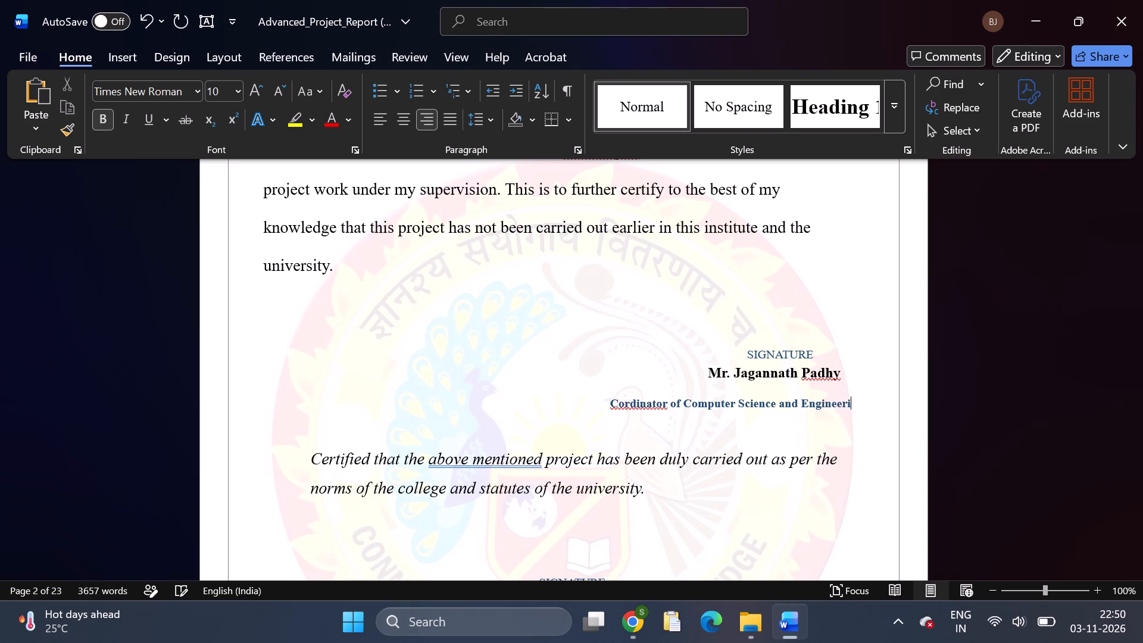
pyautogui.press('BackSpace')
pyautogui.press('BackSpace')
pyautogui.press('BackSpace')
pyautogui.press('BackSpace')
pyautogui.press('BackSpace')
pyautogui.press('BackSpace')
pyautogui.press('BackSpace')
pyautogui.press('BackSpace')
pyautogui.press('BackSpace')
pyautogui.press('BackSpace')
pyautogui.press('BackSpace')
pyautogui.press('BackSpace')
pyautogui.press('BackSpace')
pyautogui.press('BackSpace')
pyautogui.press('BackSpace')
pyautogui.hotkey('ctrl', 'BackSpace')
pyautogui.hotkey('ctrl', 'BackSpace')
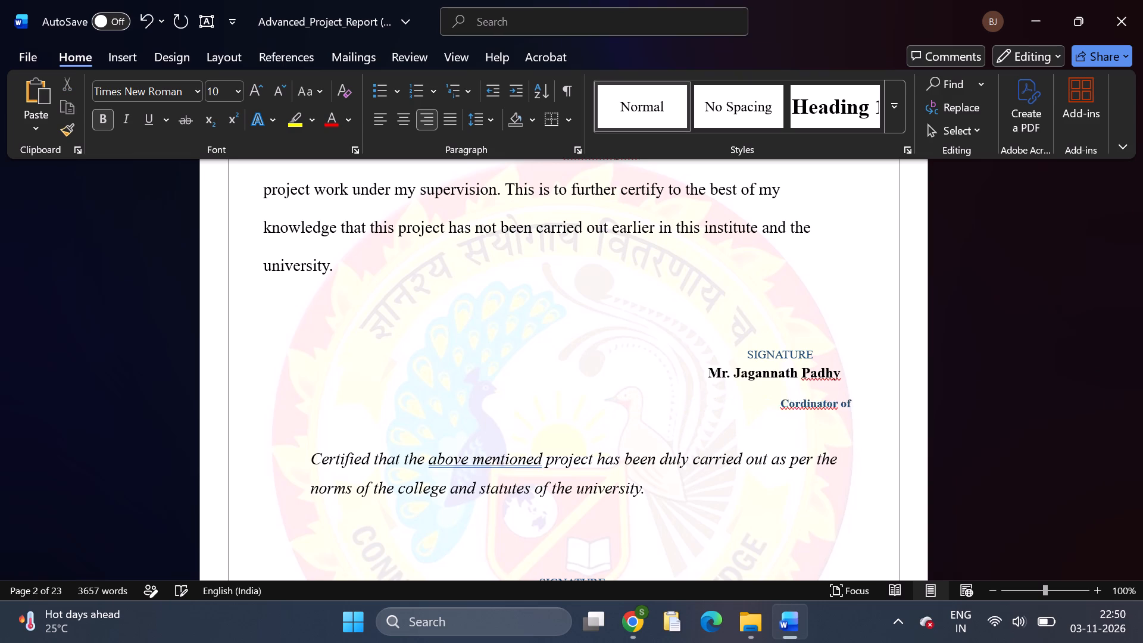
pyautogui.hotkey('ctrl', 'BackSpace')
pyautogui.hotkey('ctrl', 'BackSpace')
pyautogui.press('BackSpace')
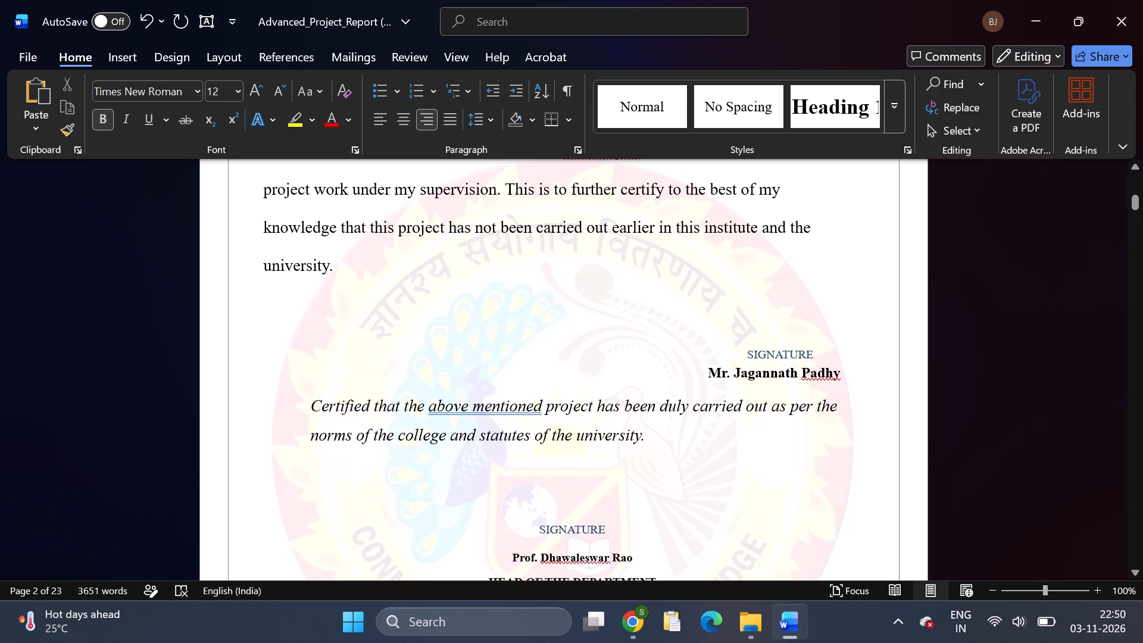
pyautogui.hotkey('ctrl', 'z')
# Replace the supervisor's name under the upper SIGNATURE label on the certificate page with the copied name.
pyautogui.scroll(-19, 725, 401)
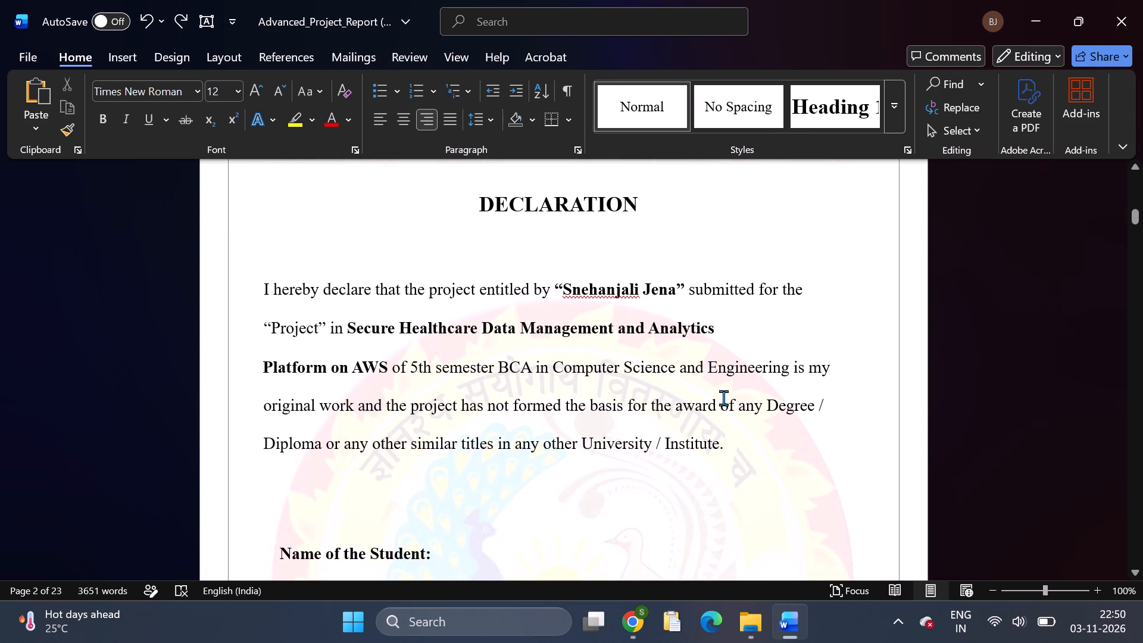
pyautogui.scroll(-12, 724, 398)
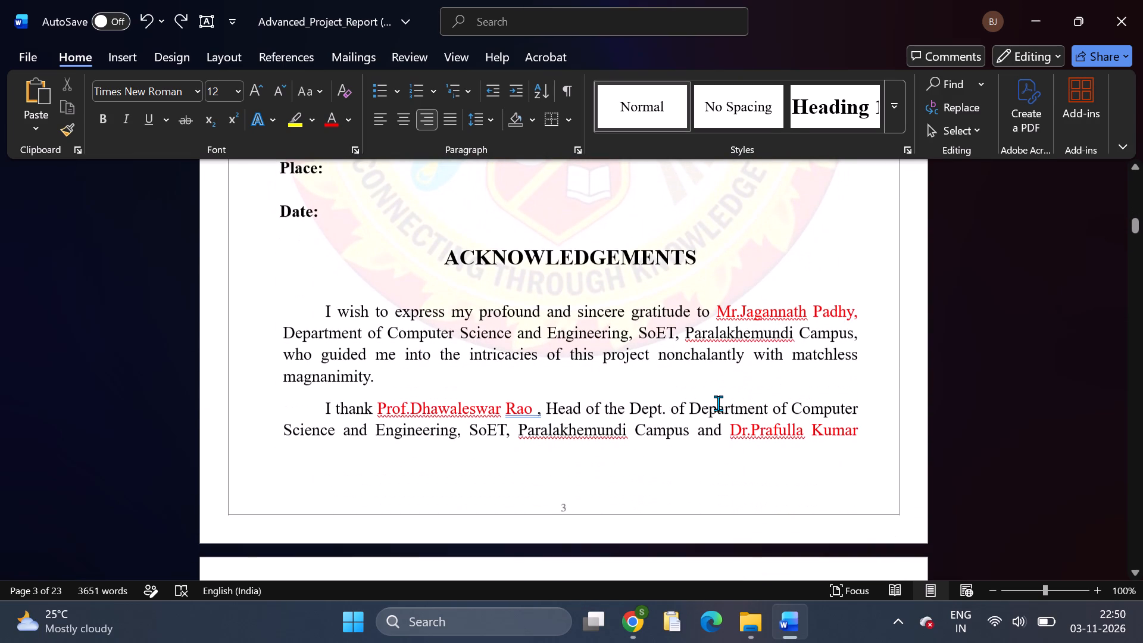
pyautogui.scroll(20, 714, 397)
pyautogui.scroll(7, 714, 397)
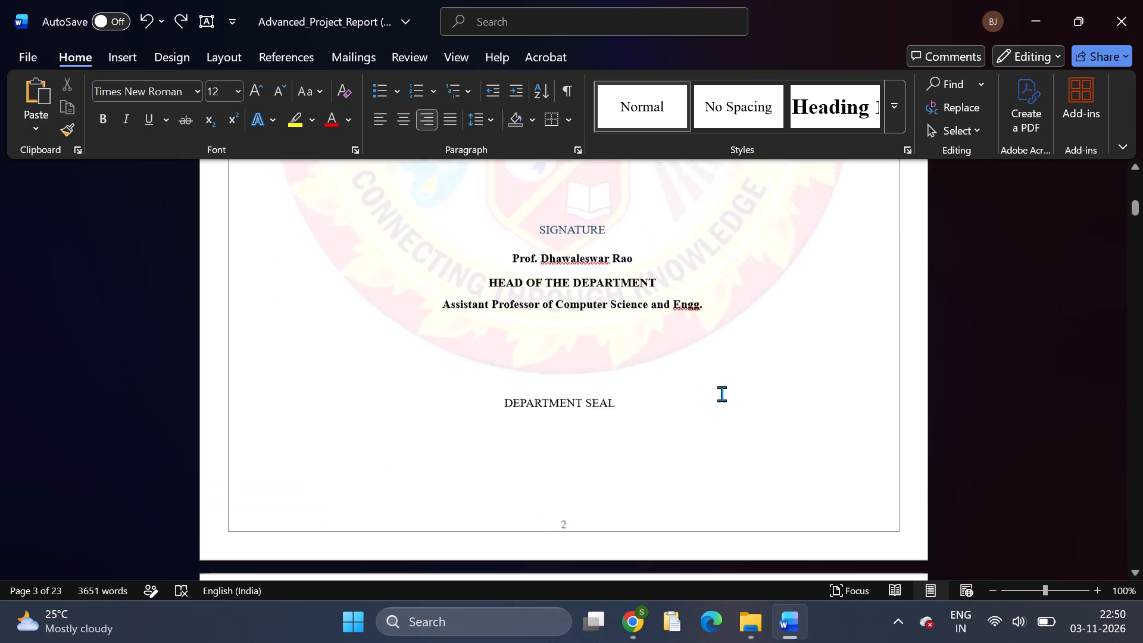
pyautogui.scroll(1, 722, 394)
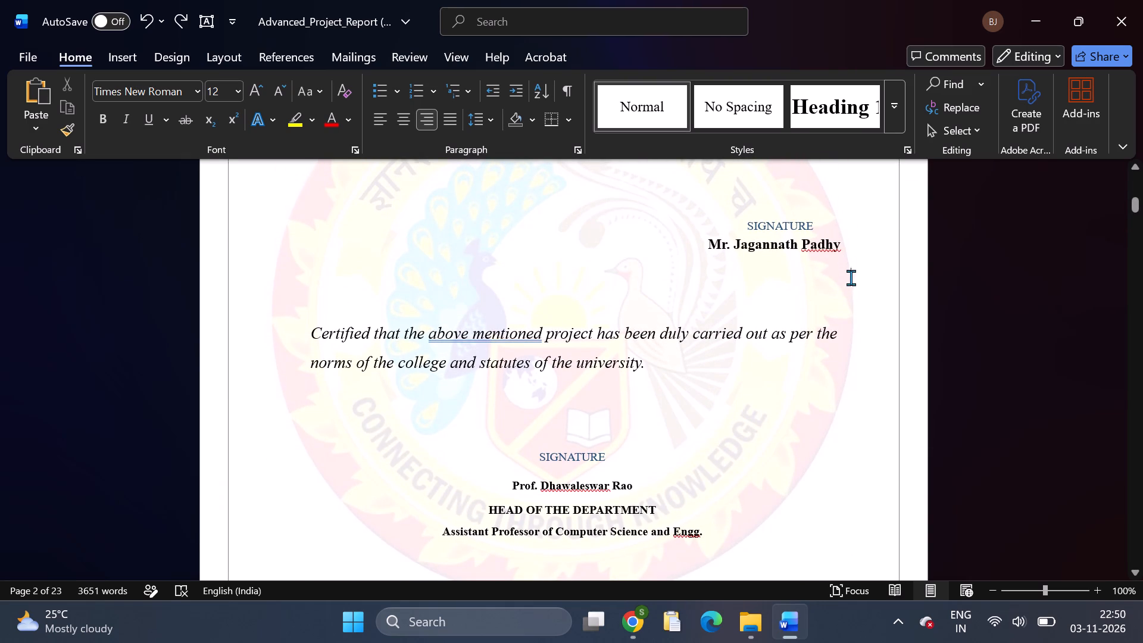
pyautogui.moveTo(843, 248); pyautogui.dragTo(763, 247)
pyautogui.click(741, 245)
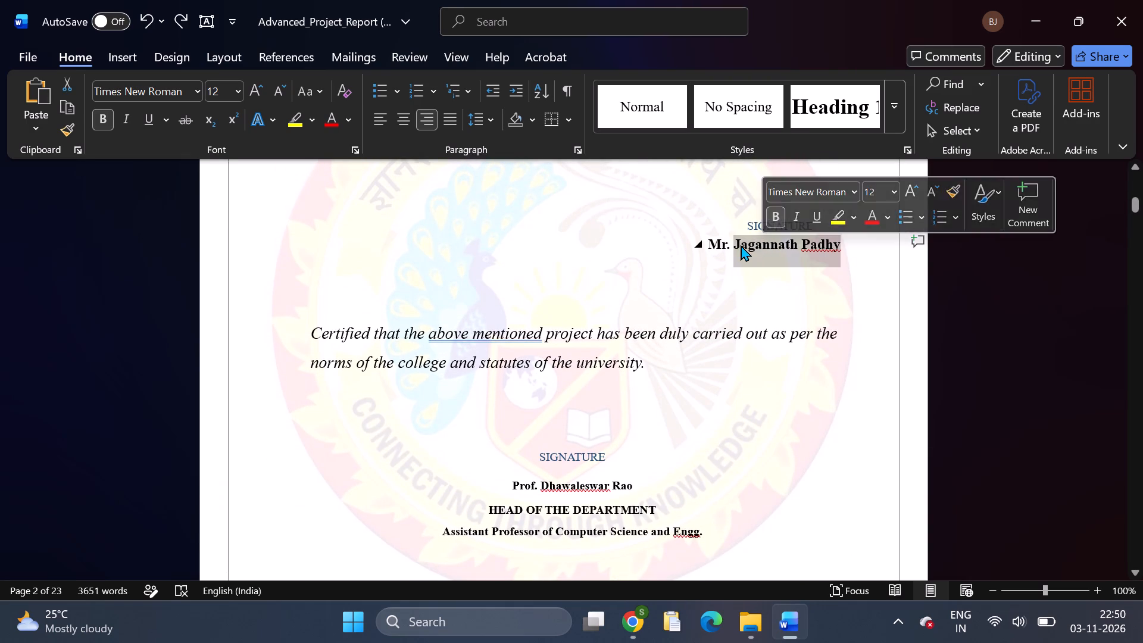
pyautogui.moveTo(714, 244); pyautogui.dragTo(792, 246)
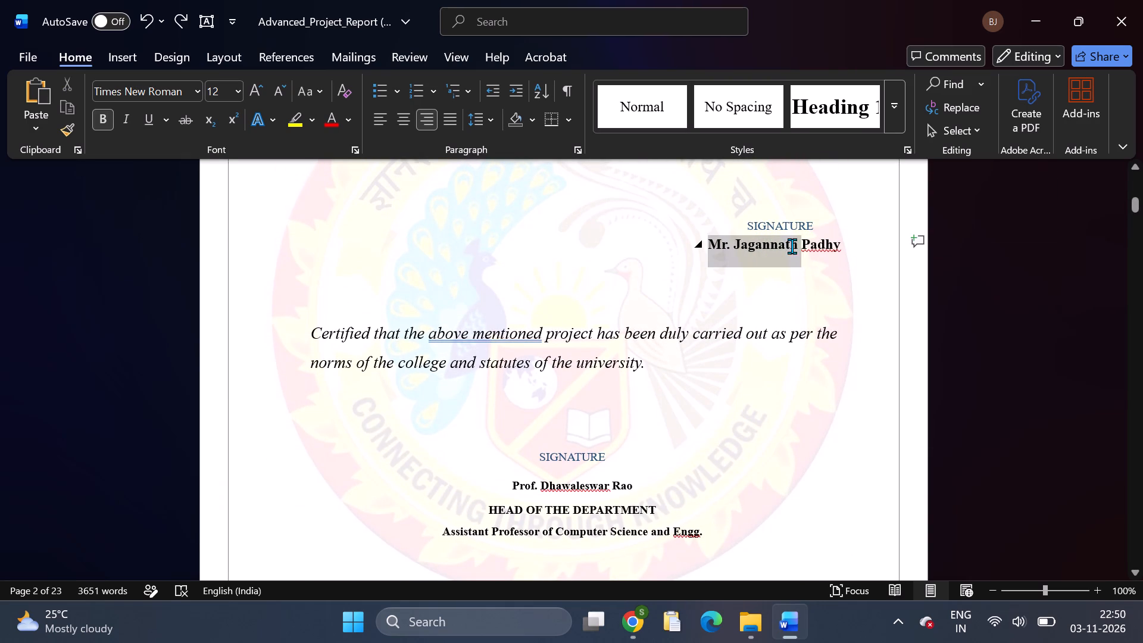
pyautogui.moveTo(792, 246); pyautogui.dragTo(838, 250)
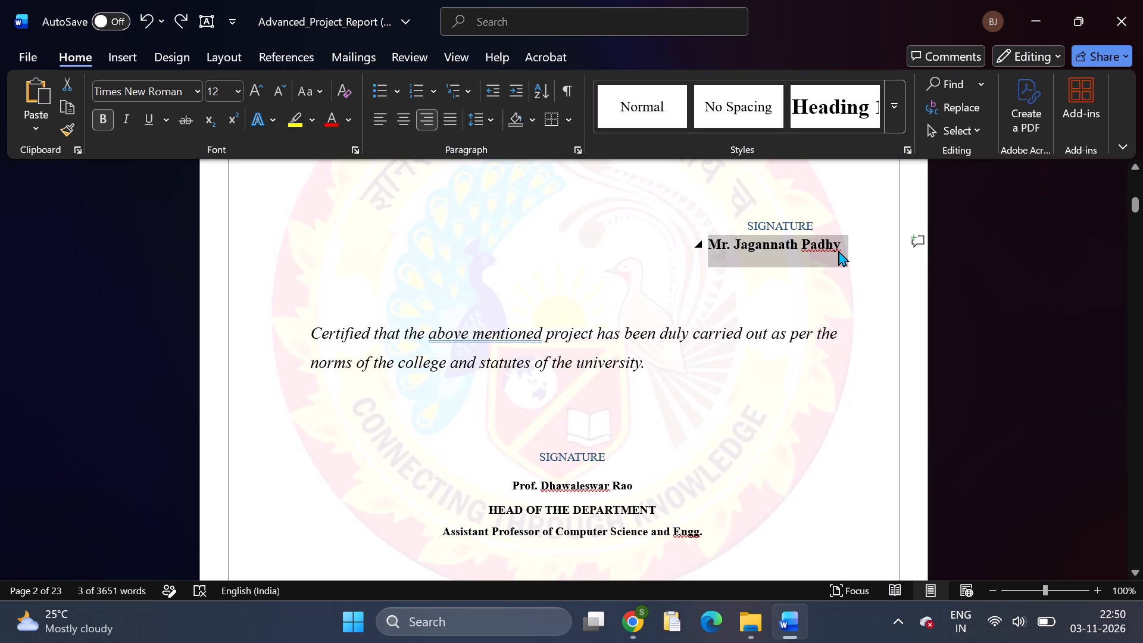
pyautogui.hotkey('ctrl', 'v')
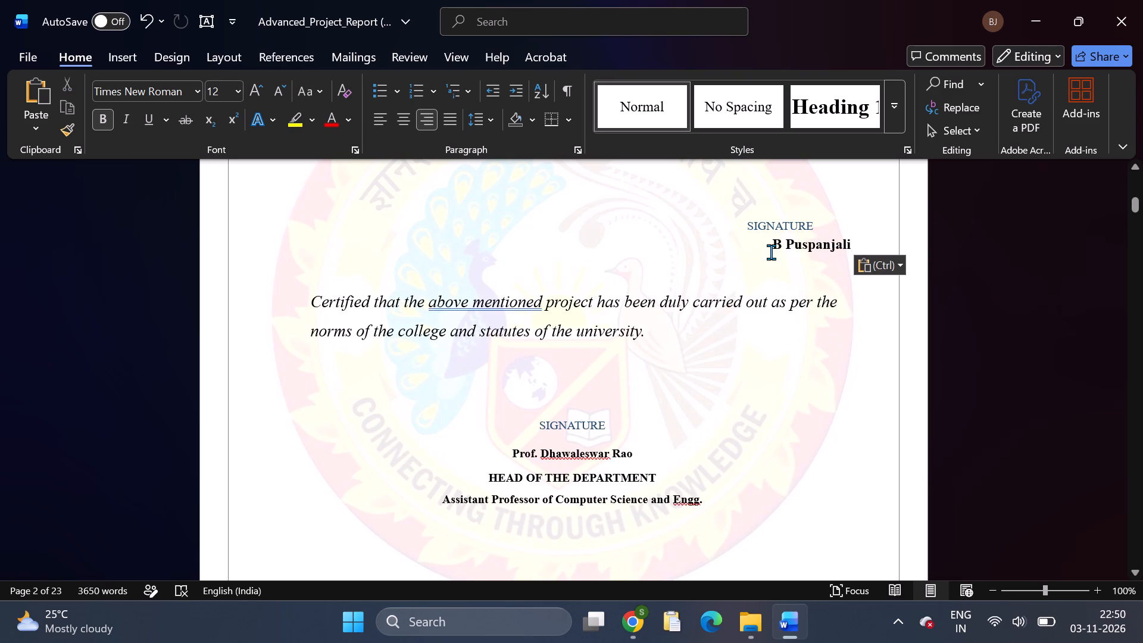
# Centre the pasted name's line and pad it with tabs and spaces so the name sits beneath the upper SIGNATURE label.
pyautogui.click(773, 250)
pyautogui.click(392, 116)
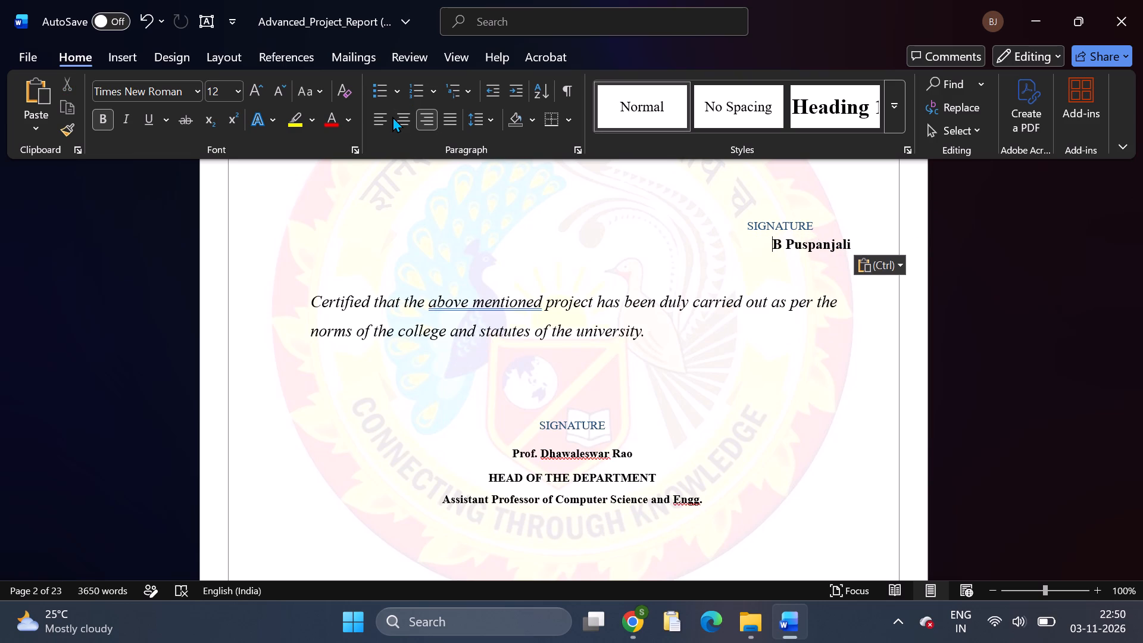
pyautogui.click(396, 116)
pyautogui.press('Tab')
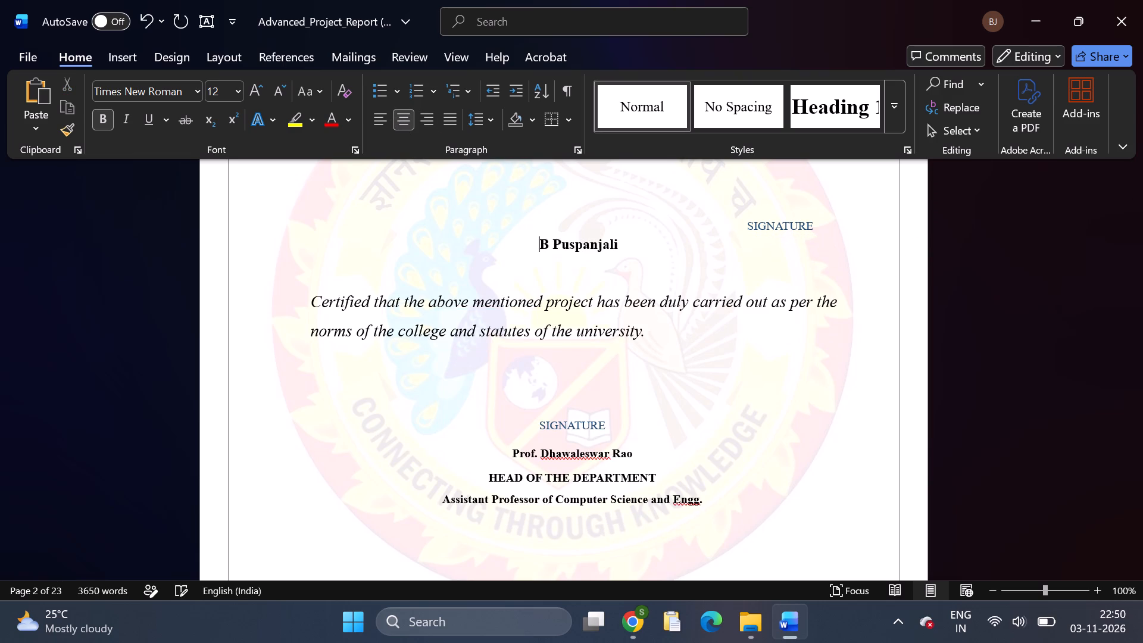
pyautogui.press('Tab')
pyautogui.press('Tab')
pyautogui.press('Tab')
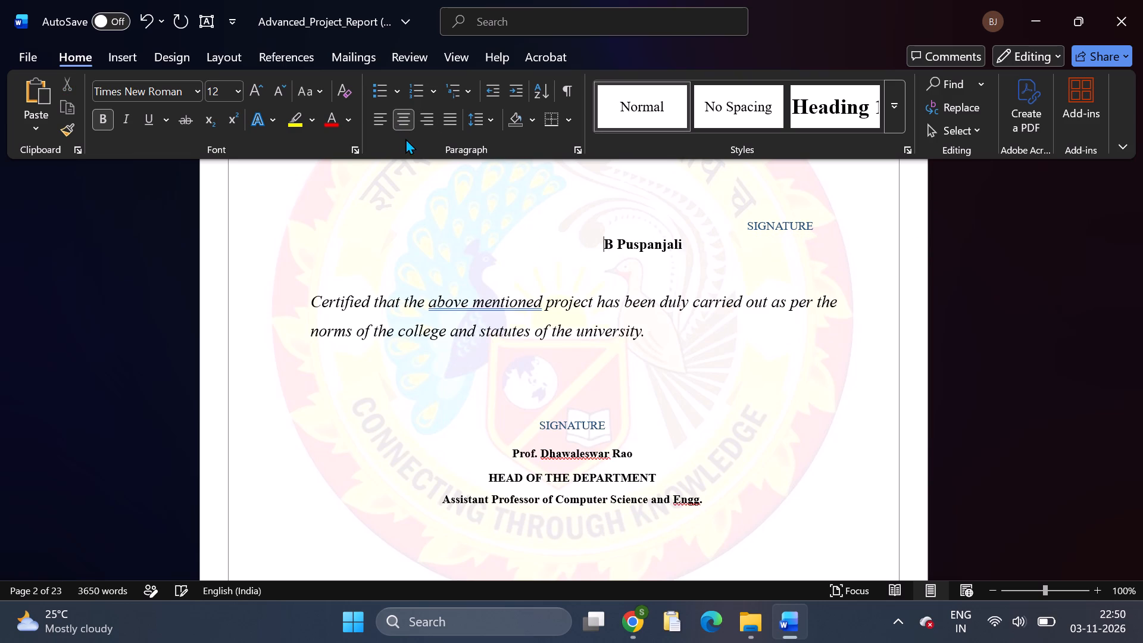
pyautogui.press('Tab')
pyautogui.press('Tab')
pyautogui.press('Tab')
pyautogui.press('Tab')
pyautogui.press('Tab')
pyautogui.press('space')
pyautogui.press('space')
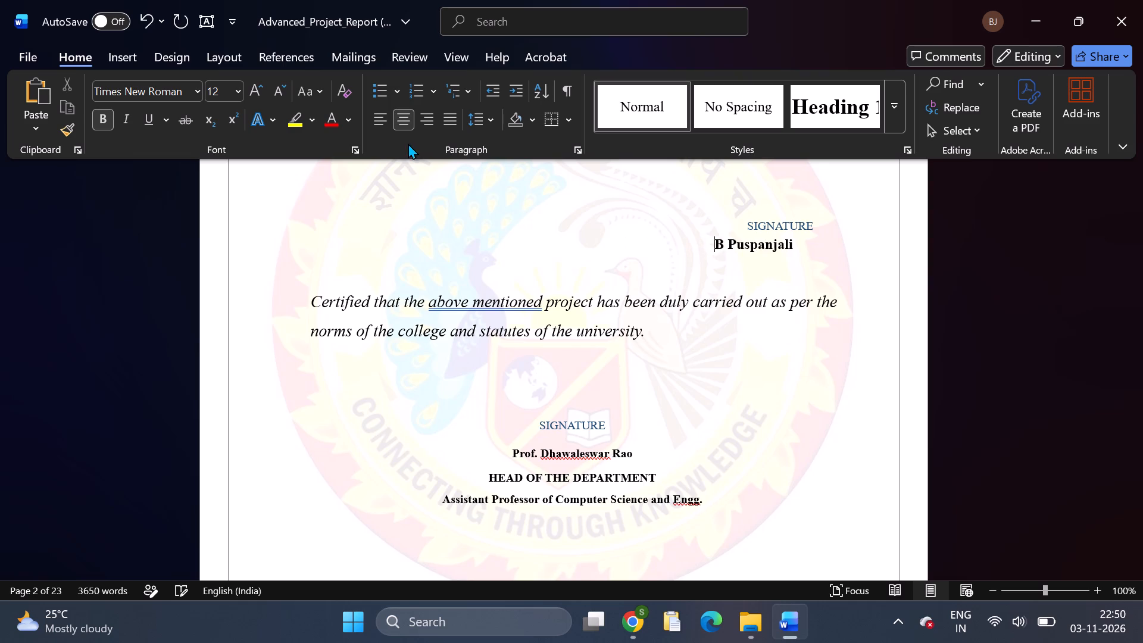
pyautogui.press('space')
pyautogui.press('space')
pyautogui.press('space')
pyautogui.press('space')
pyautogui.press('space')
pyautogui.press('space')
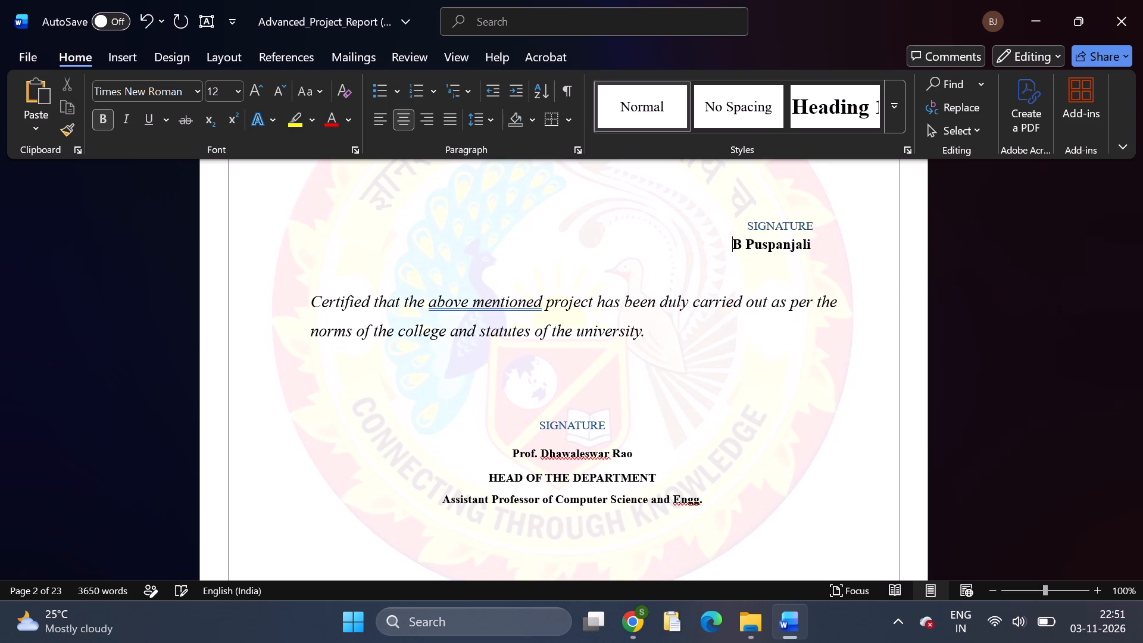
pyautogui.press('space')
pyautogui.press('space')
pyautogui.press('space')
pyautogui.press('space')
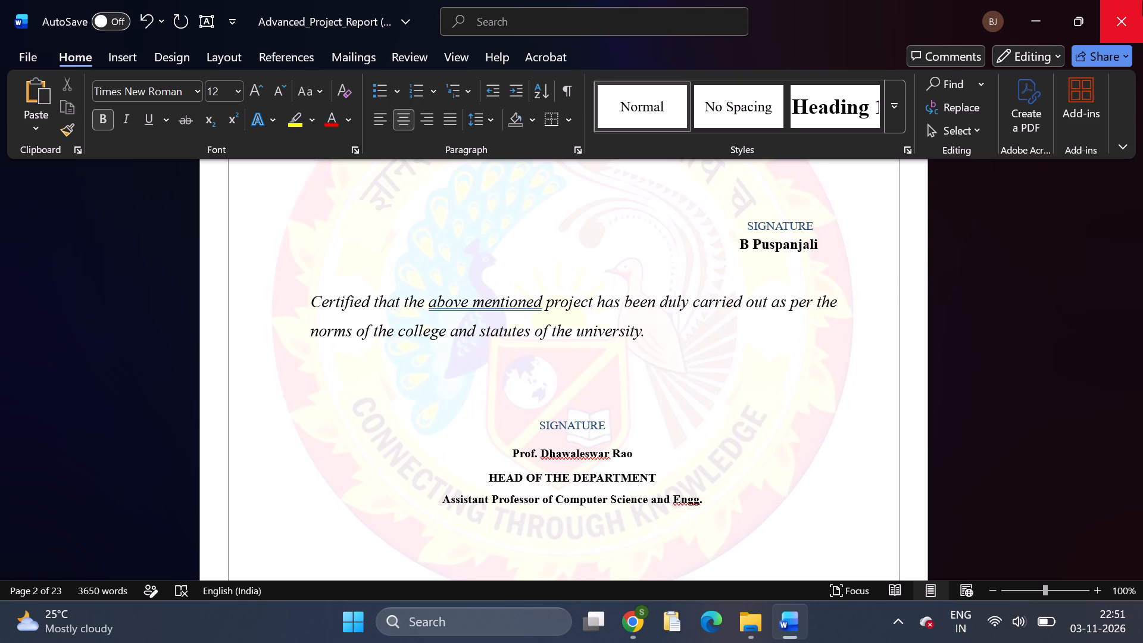
# Close the Advanced_Project_Report document and return to the Downloads folder.
pyautogui.click(1142, 0)
pyautogui.click(659, 430)
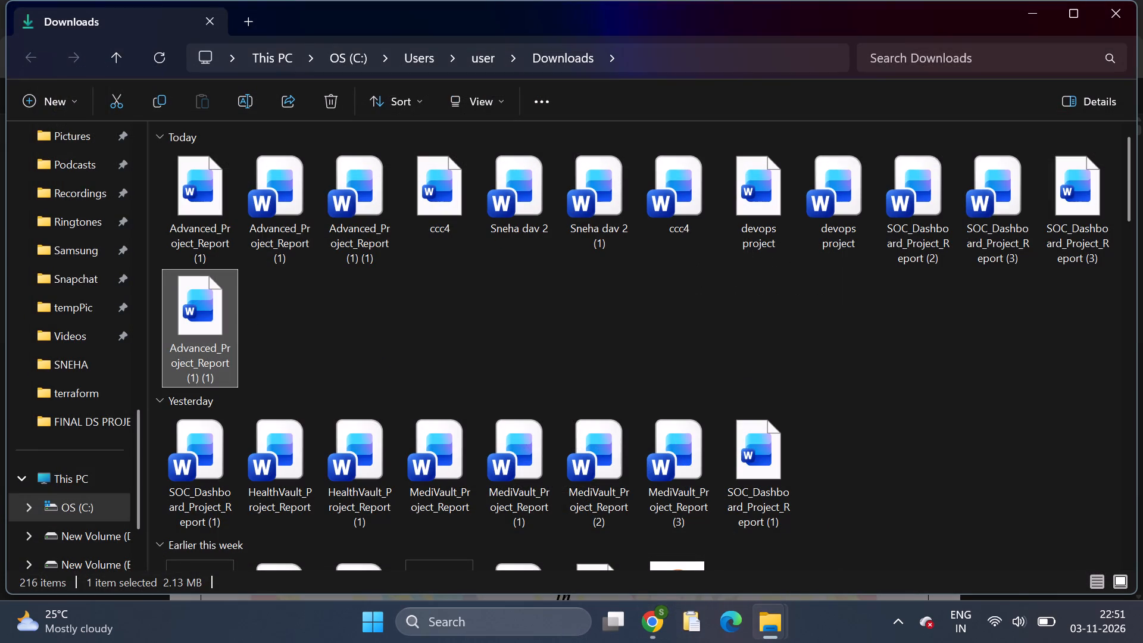
# Open the ccc4 report from the Downloads folder for viewing and minimise its window.
pyautogui.click(701, 171)
pyautogui.doubleClick(709, 171)
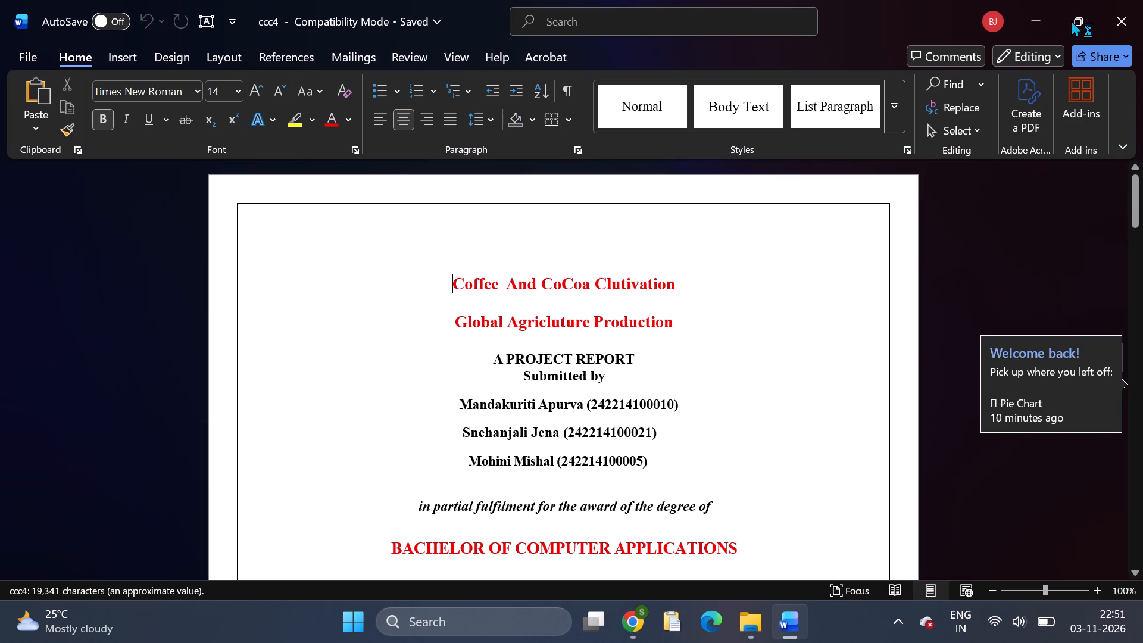
pyautogui.doubleClick(1021, 15)
# Open the devops project report from the Downloads folder, enable editing and maximise its window.
pyautogui.doubleClick(780, 184)
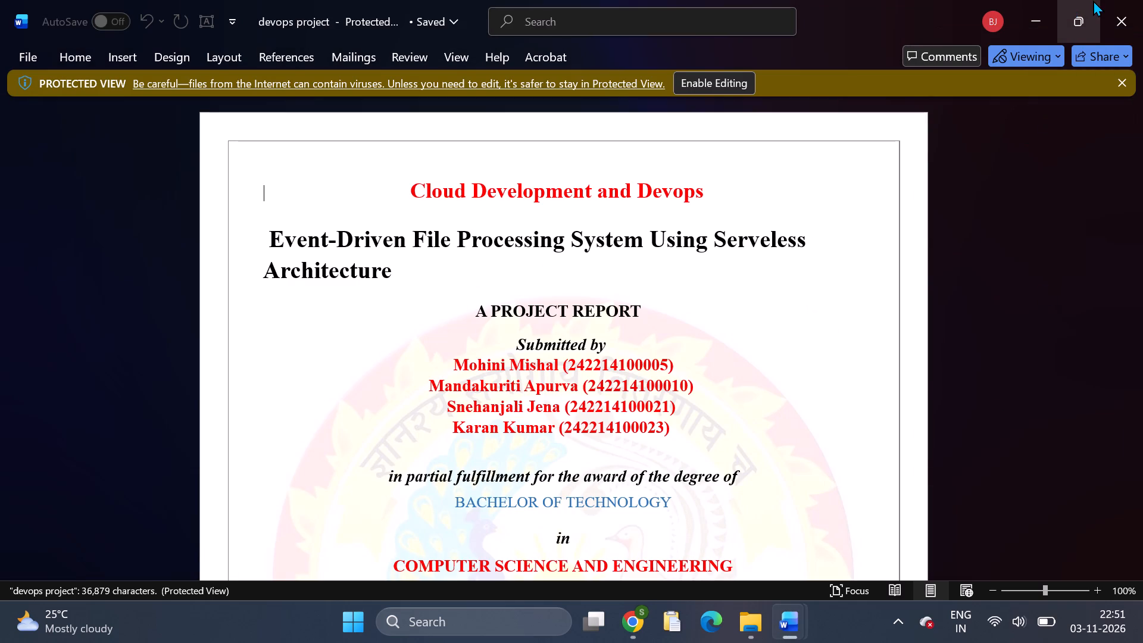
pyautogui.click(1016, 60)
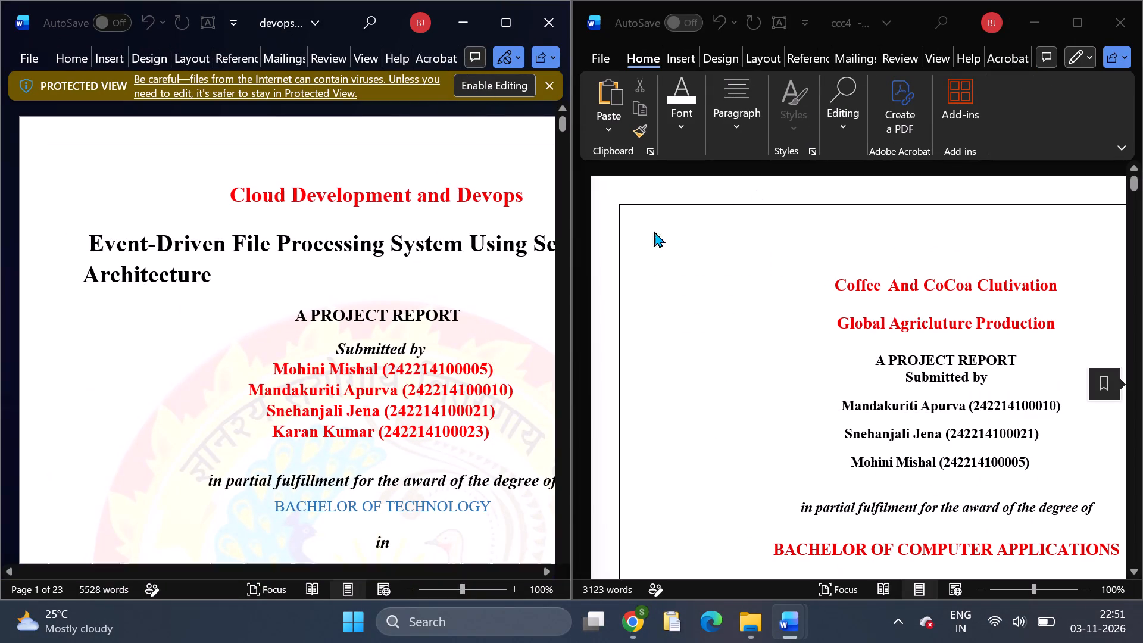
pyautogui.click(523, 79)
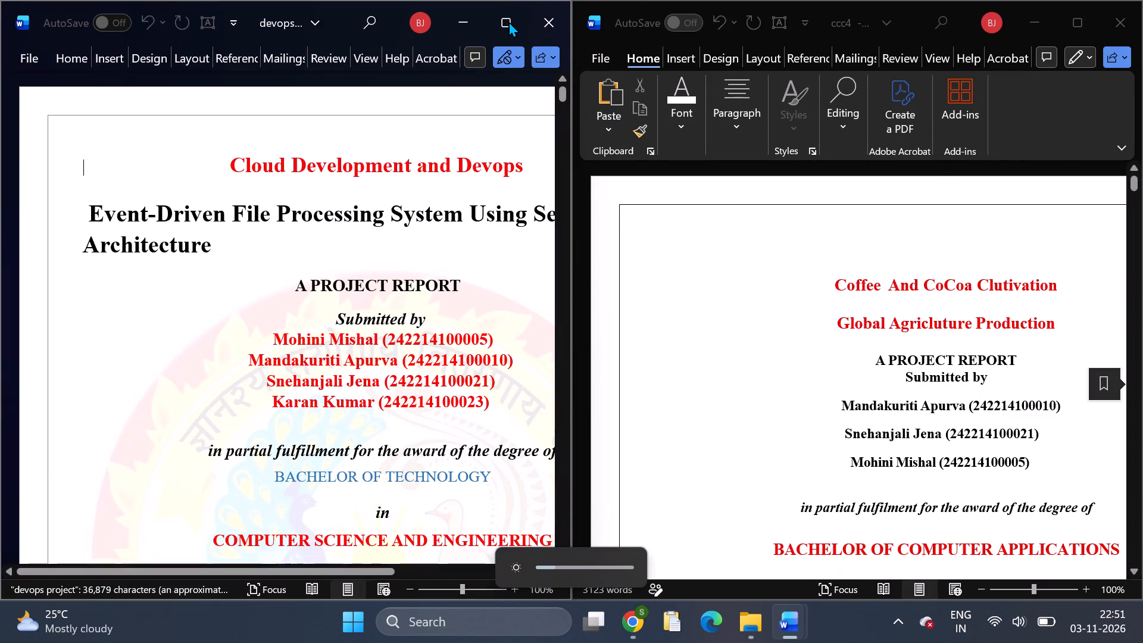
pyautogui.click(508, 21)
pyautogui.click(877, 43)
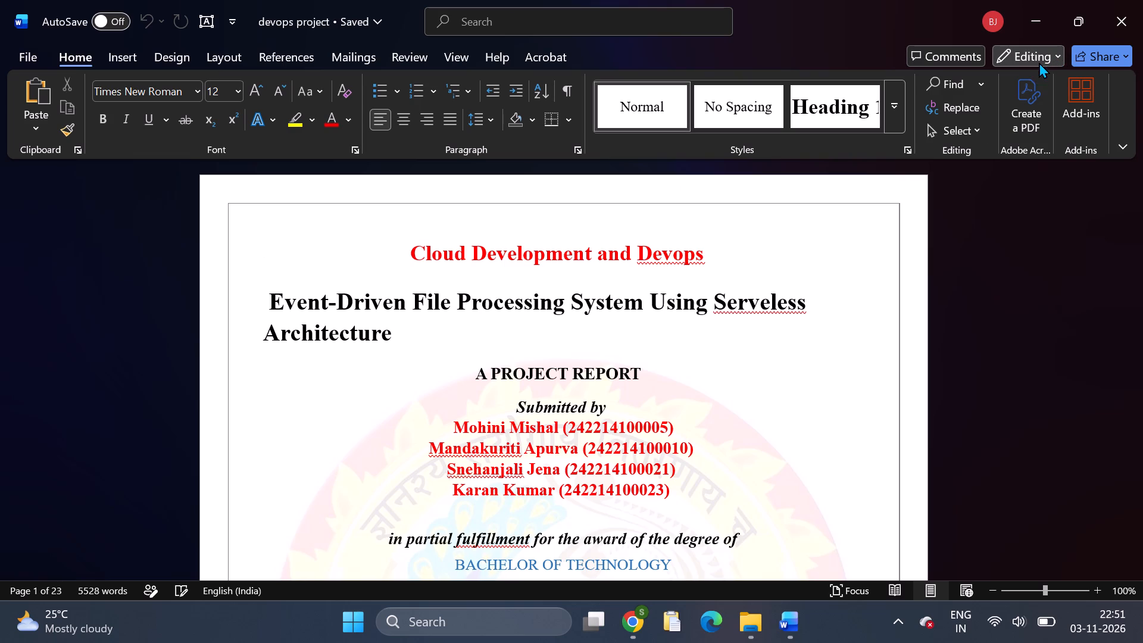
pyautogui.hotkey('ctrl', 'z')
pyautogui.hotkey('ctrl', 'z')
# Centre the cover page title "Event-Driven File Processing System Using Serveless Architecture".
pyautogui.moveTo(269, 296); pyautogui.dragTo(377, 399)
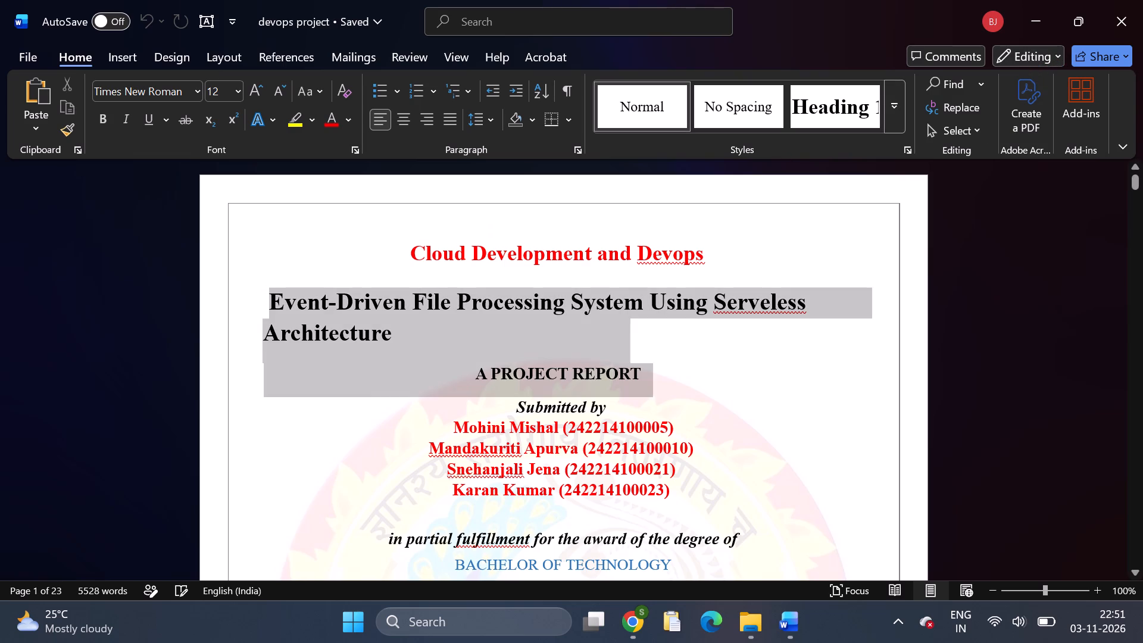
pyautogui.moveTo(377, 399); pyautogui.dragTo(395, 332)
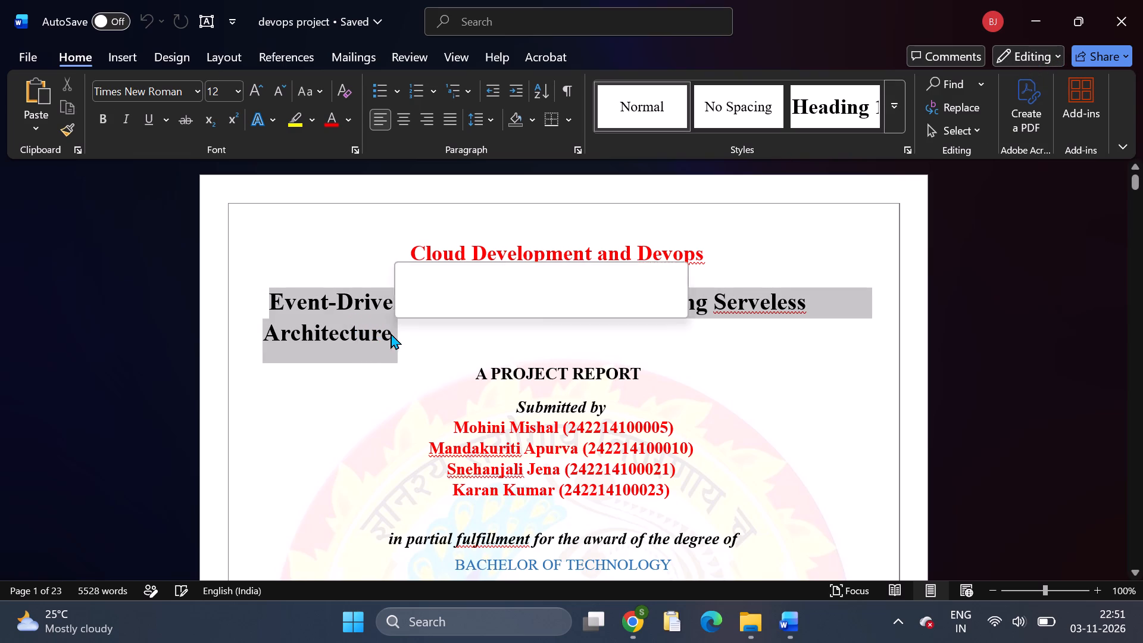
pyautogui.doubleClick(403, 120)
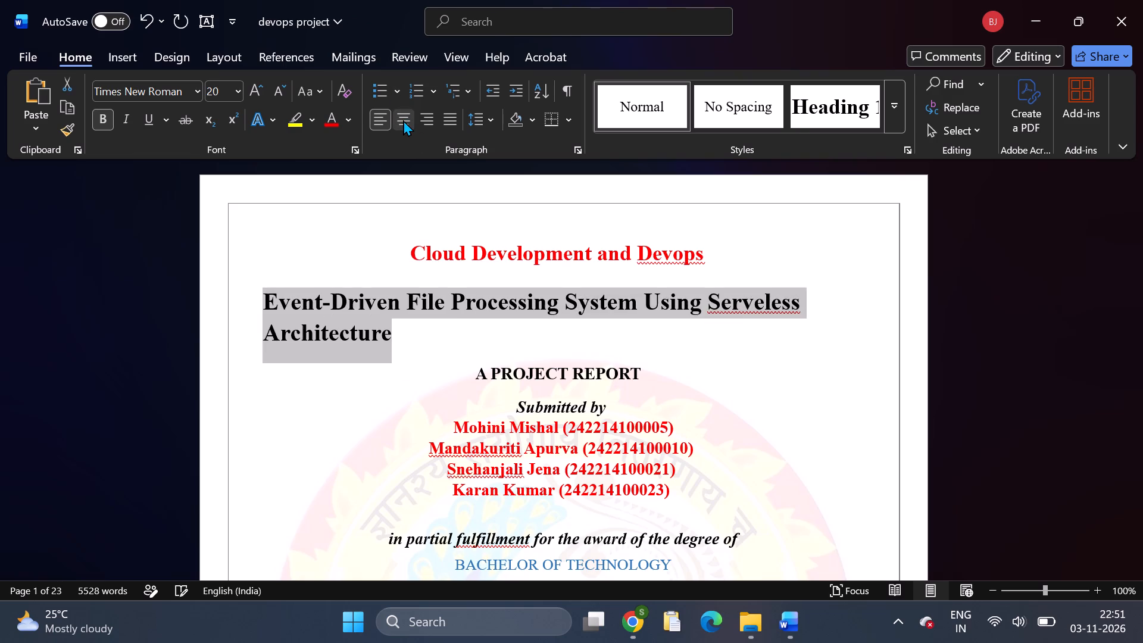
pyautogui.click(403, 120)
# Replace the student name in the opening sentence of the Declaration page with the third student listed on the cover page.
pyautogui.scroll(-2, 442, 248)
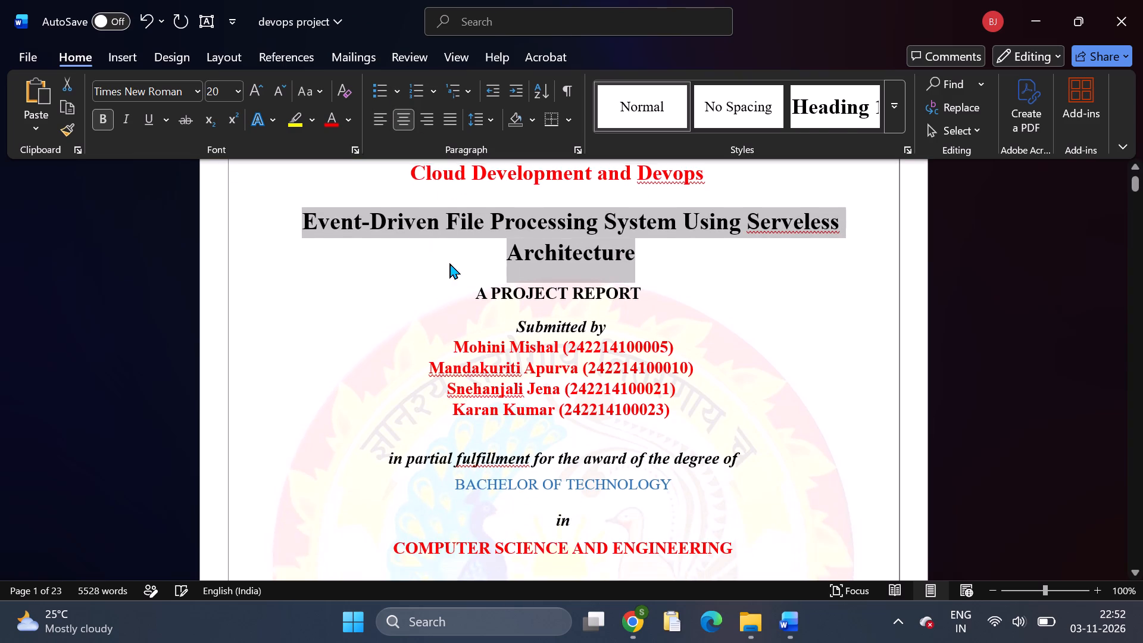
pyautogui.scroll(-17, 449, 263)
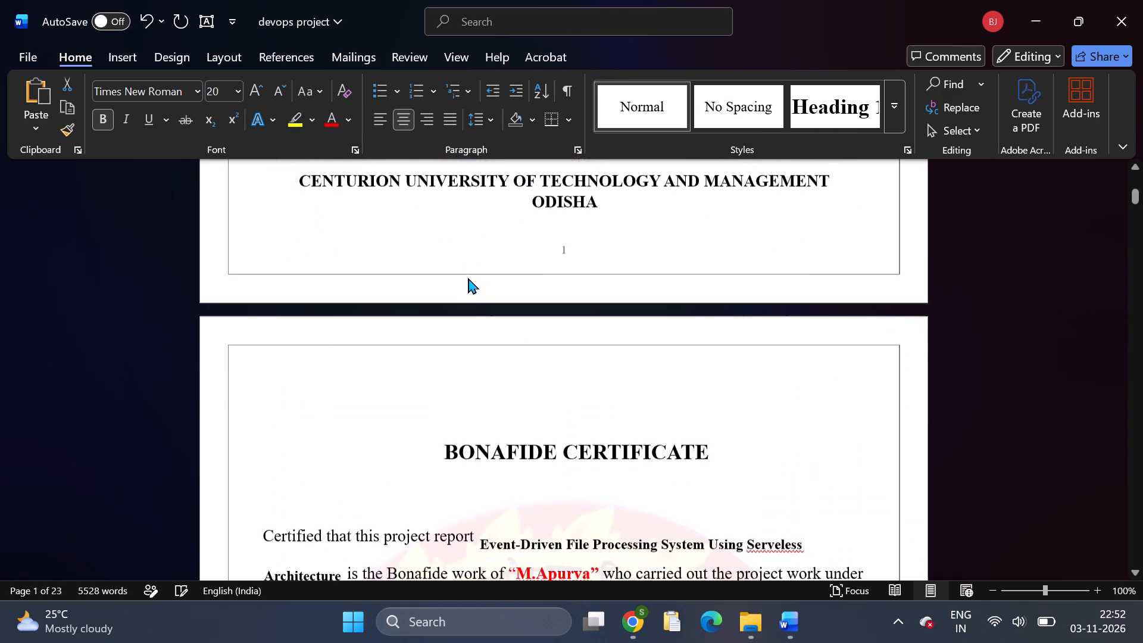
pyautogui.scroll(-16, 468, 277)
pyautogui.scroll(-7, 466, 280)
pyautogui.scroll(-20, 470, 276)
pyautogui.scroll(-10, 470, 276)
pyautogui.scroll(6, 515, 297)
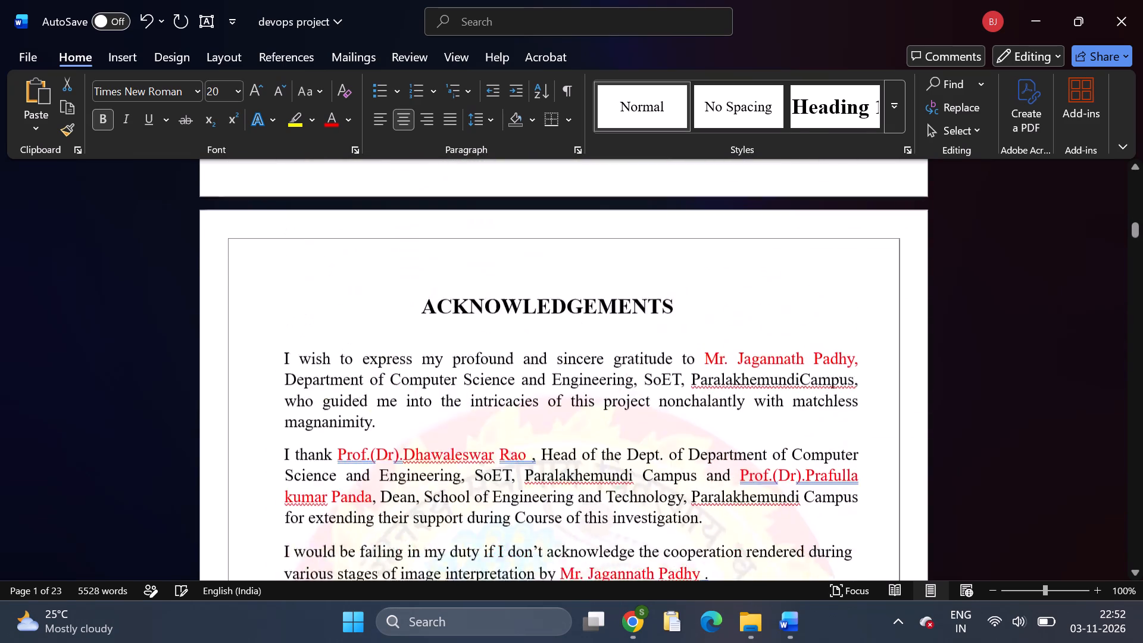
pyautogui.scroll(20, 516, 296)
pyautogui.scroll(2, 516, 296)
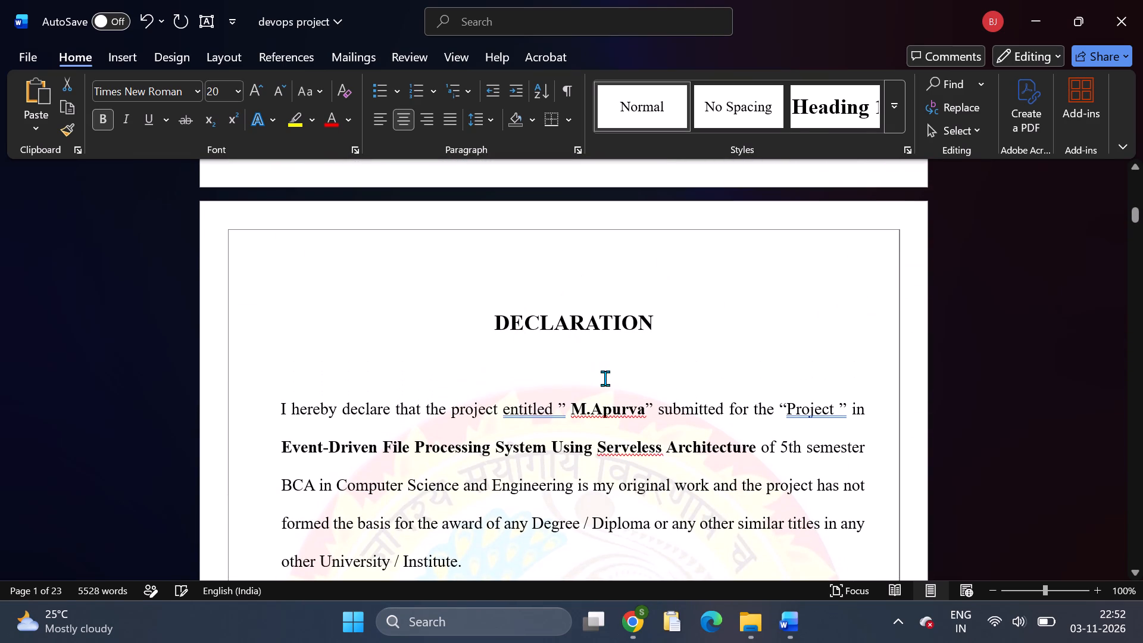
pyautogui.moveTo(643, 412); pyautogui.dragTo(624, 415)
pyautogui.moveTo(624, 415); pyautogui.dragTo(575, 415)
pyautogui.press('BackSpace')
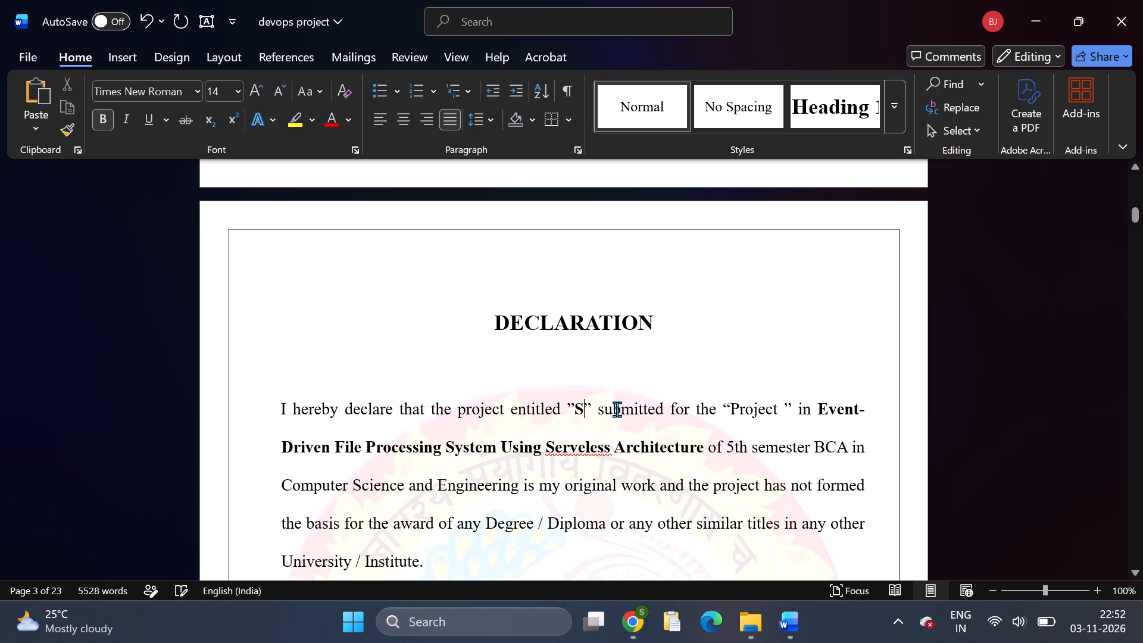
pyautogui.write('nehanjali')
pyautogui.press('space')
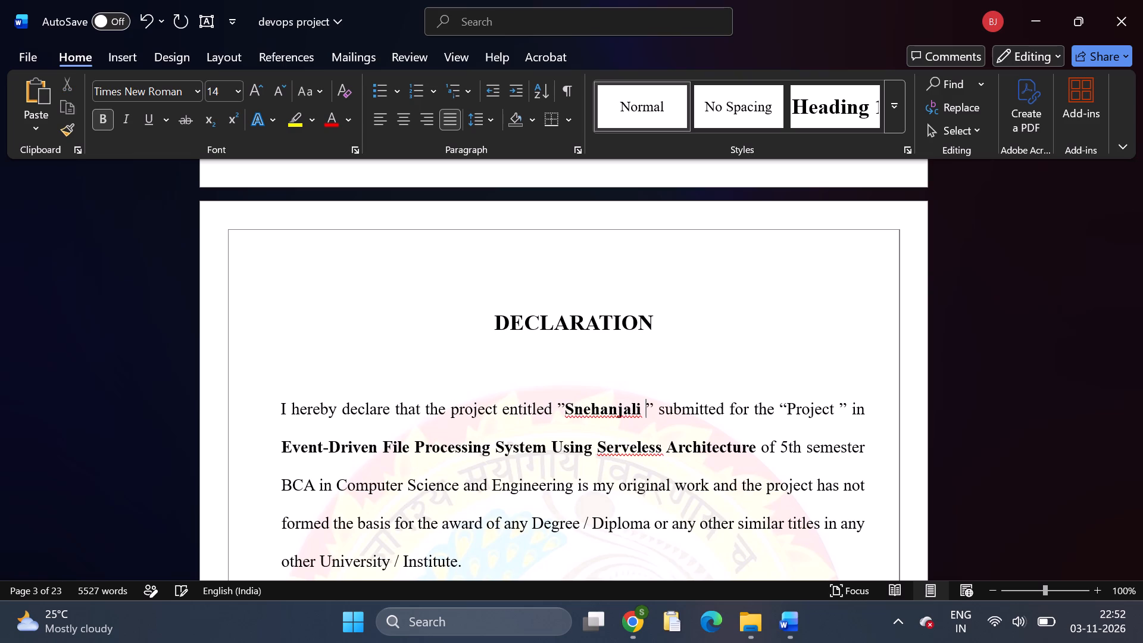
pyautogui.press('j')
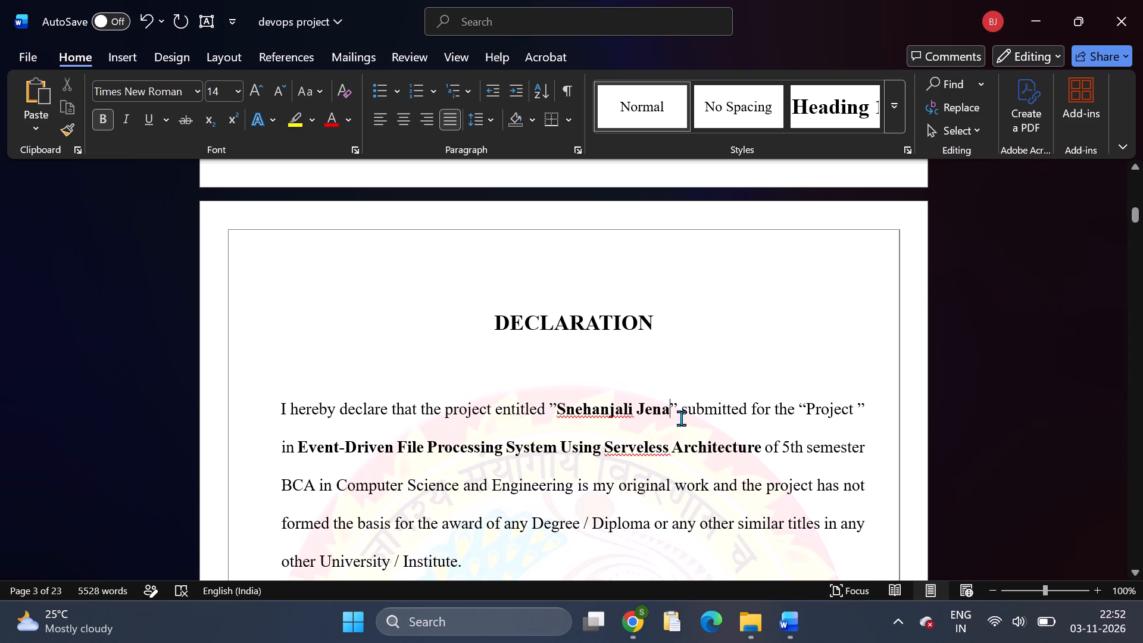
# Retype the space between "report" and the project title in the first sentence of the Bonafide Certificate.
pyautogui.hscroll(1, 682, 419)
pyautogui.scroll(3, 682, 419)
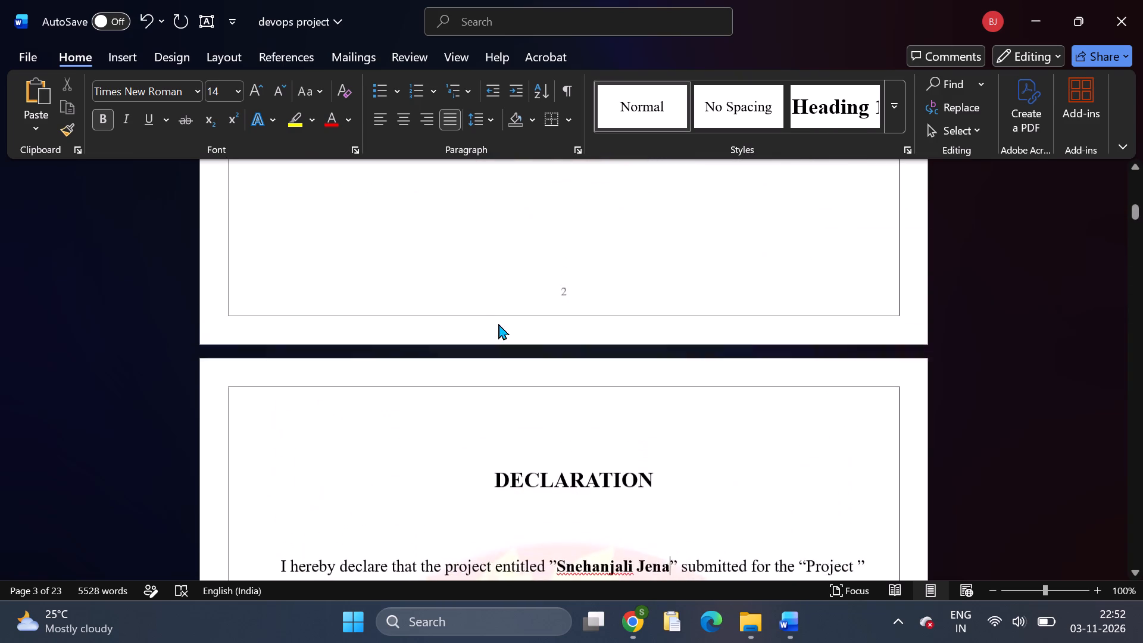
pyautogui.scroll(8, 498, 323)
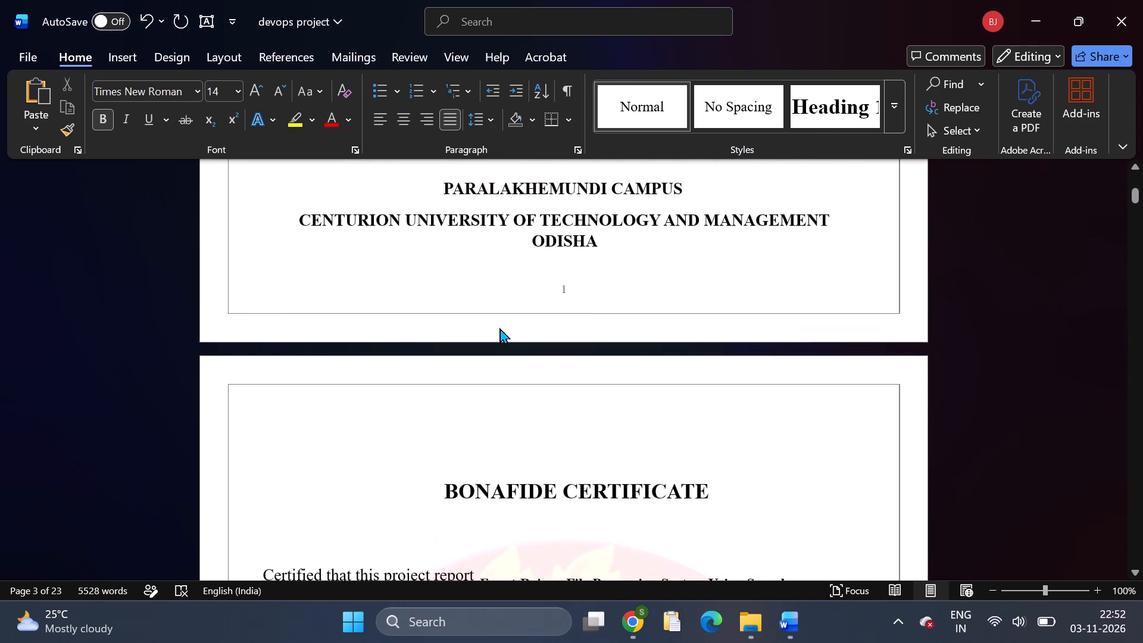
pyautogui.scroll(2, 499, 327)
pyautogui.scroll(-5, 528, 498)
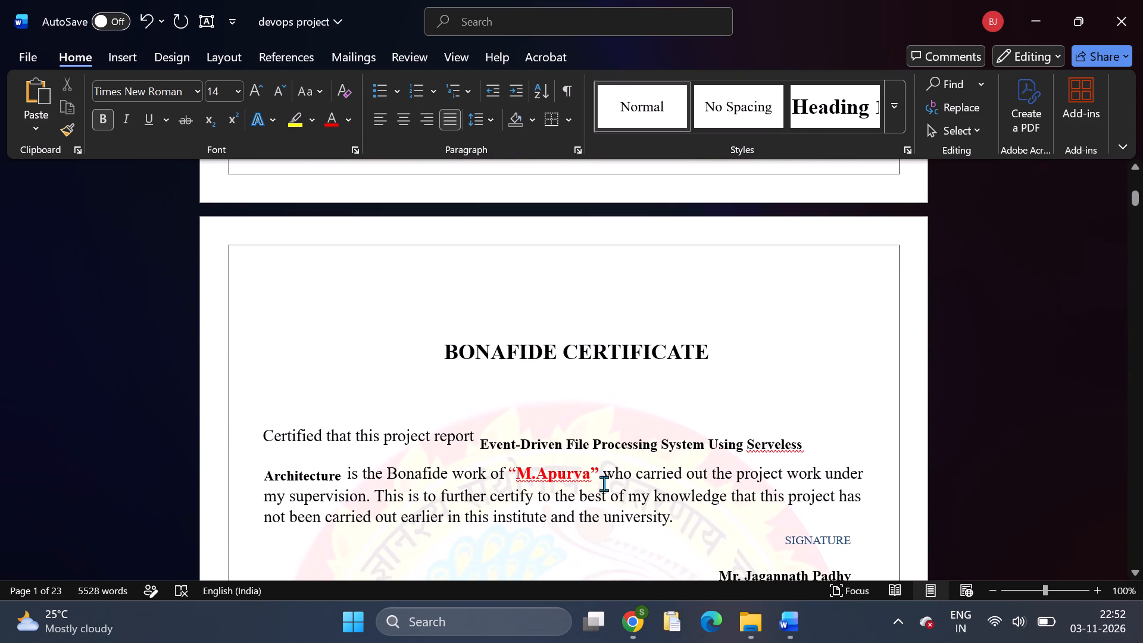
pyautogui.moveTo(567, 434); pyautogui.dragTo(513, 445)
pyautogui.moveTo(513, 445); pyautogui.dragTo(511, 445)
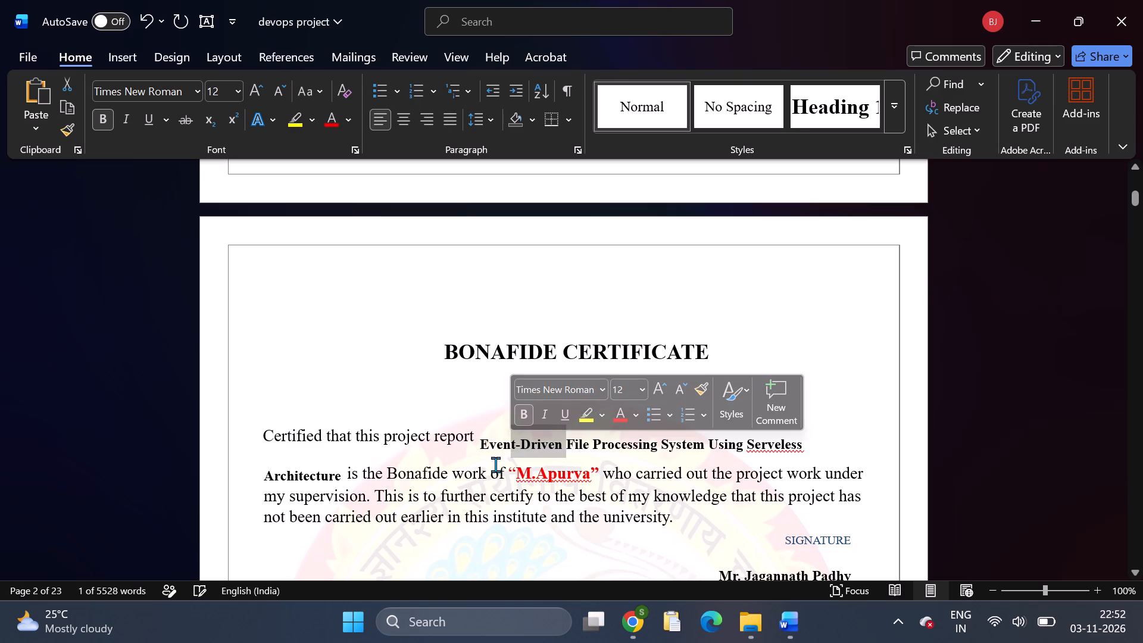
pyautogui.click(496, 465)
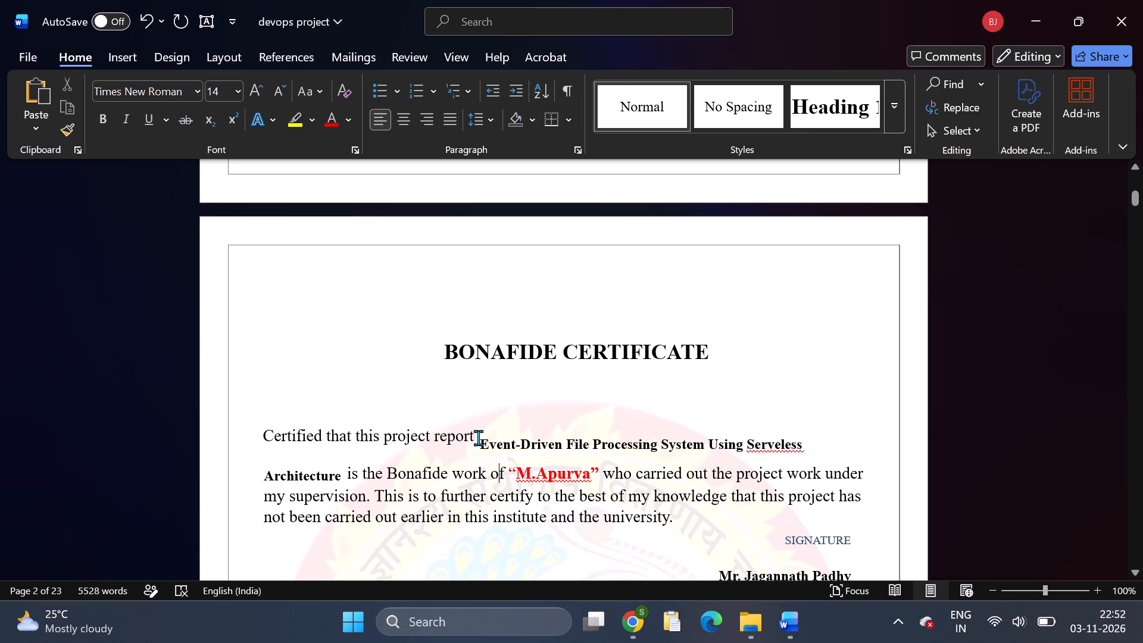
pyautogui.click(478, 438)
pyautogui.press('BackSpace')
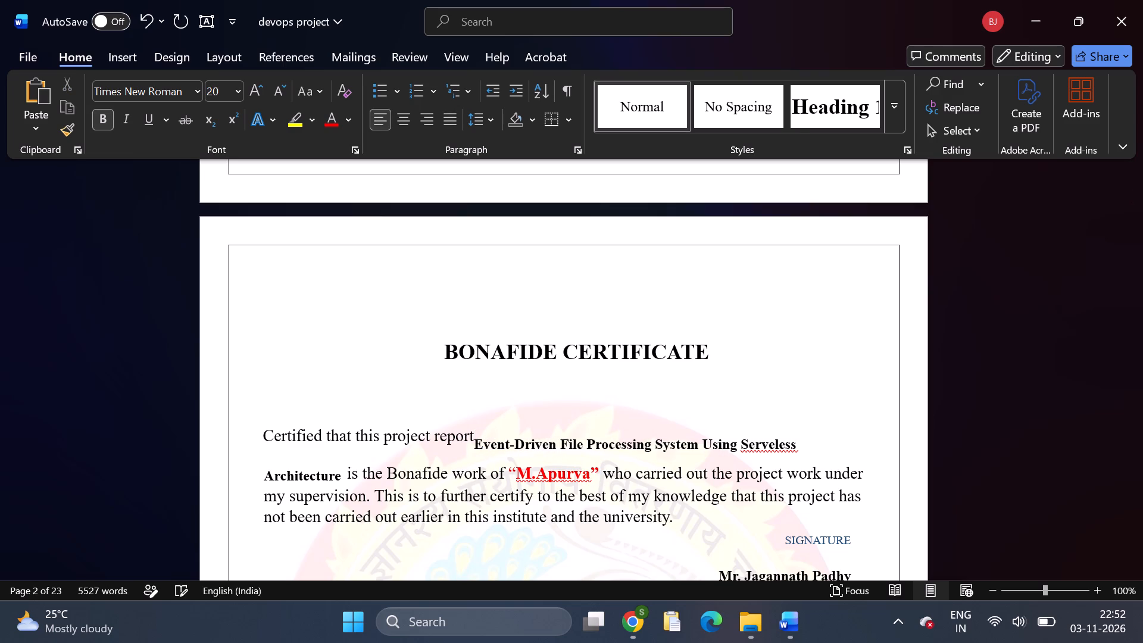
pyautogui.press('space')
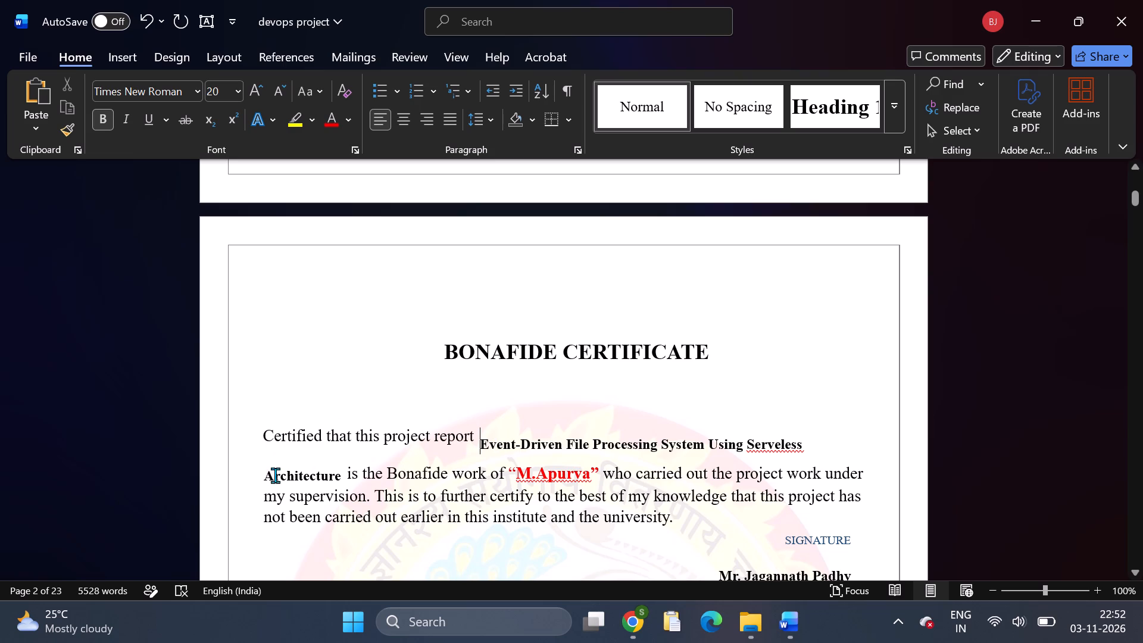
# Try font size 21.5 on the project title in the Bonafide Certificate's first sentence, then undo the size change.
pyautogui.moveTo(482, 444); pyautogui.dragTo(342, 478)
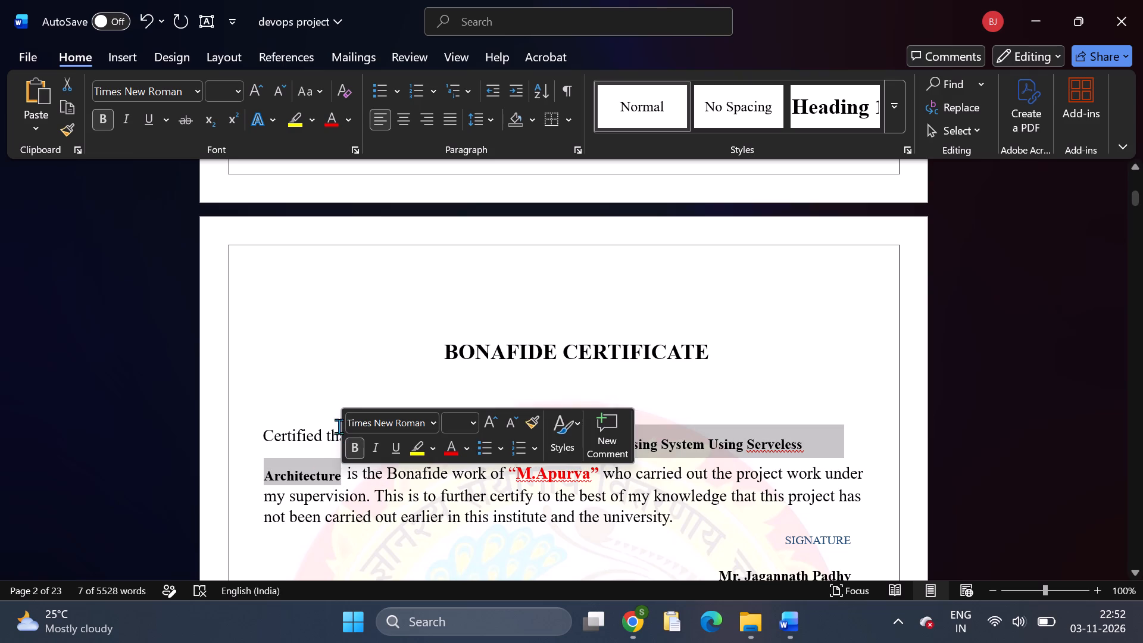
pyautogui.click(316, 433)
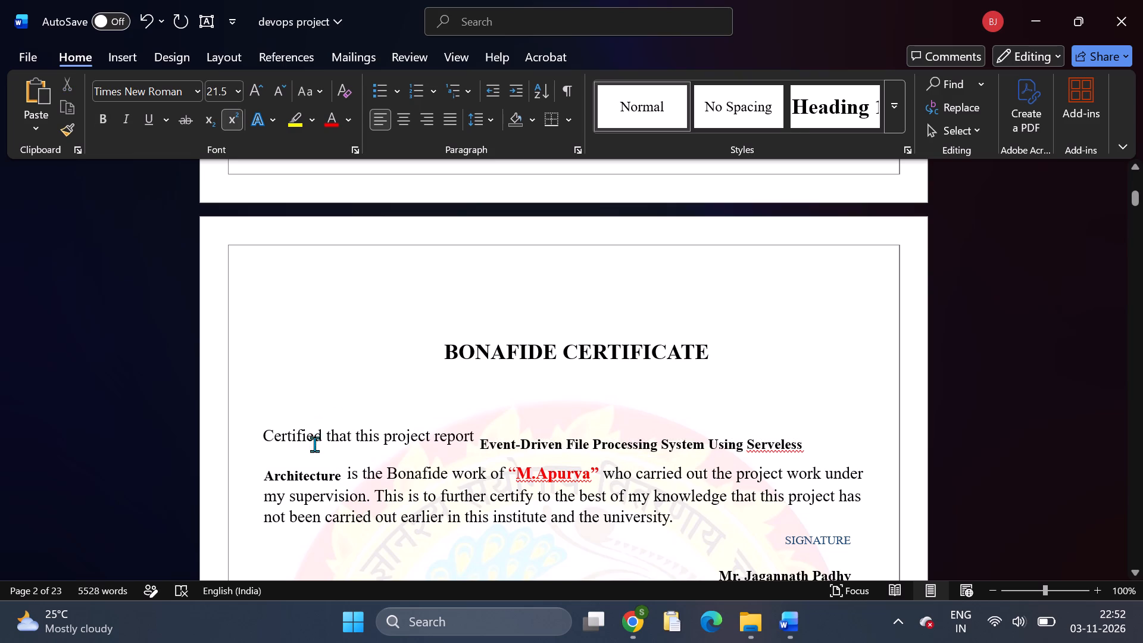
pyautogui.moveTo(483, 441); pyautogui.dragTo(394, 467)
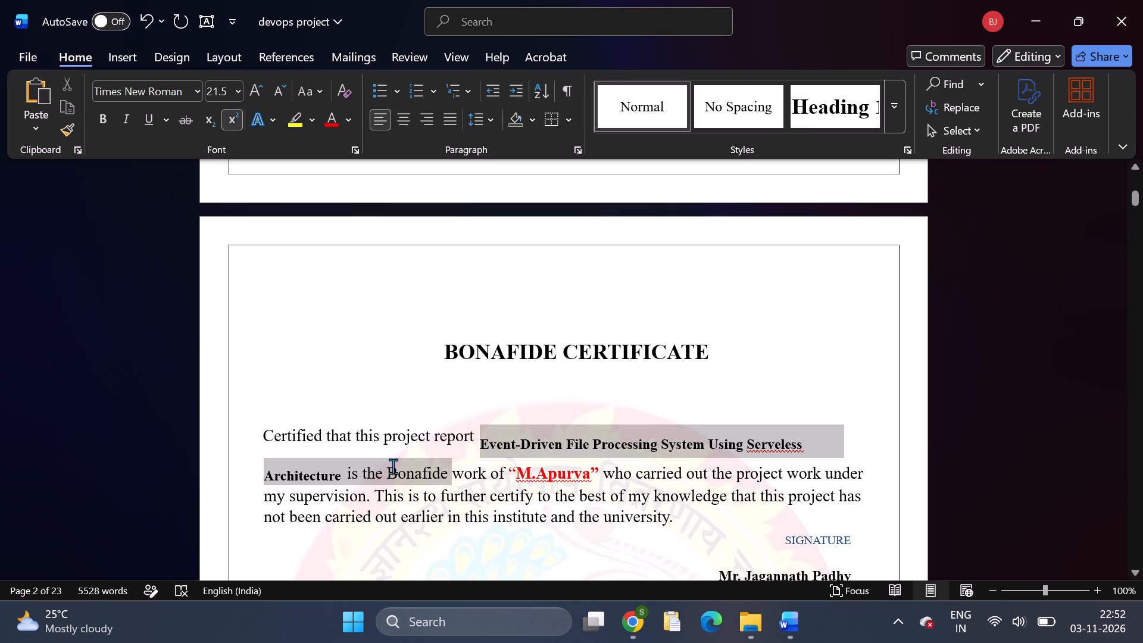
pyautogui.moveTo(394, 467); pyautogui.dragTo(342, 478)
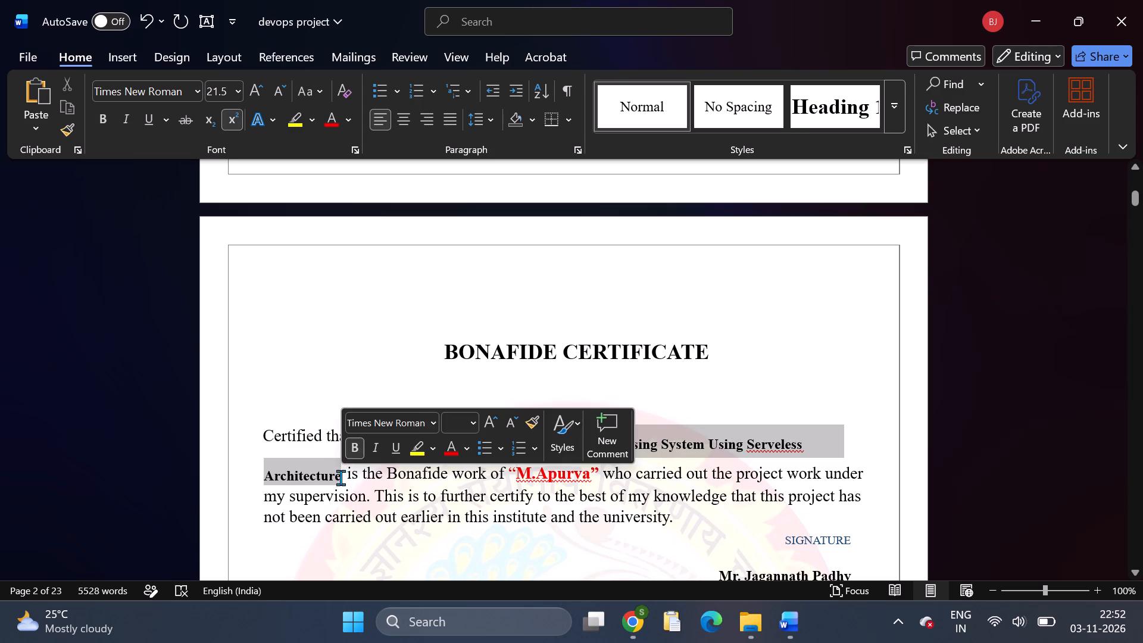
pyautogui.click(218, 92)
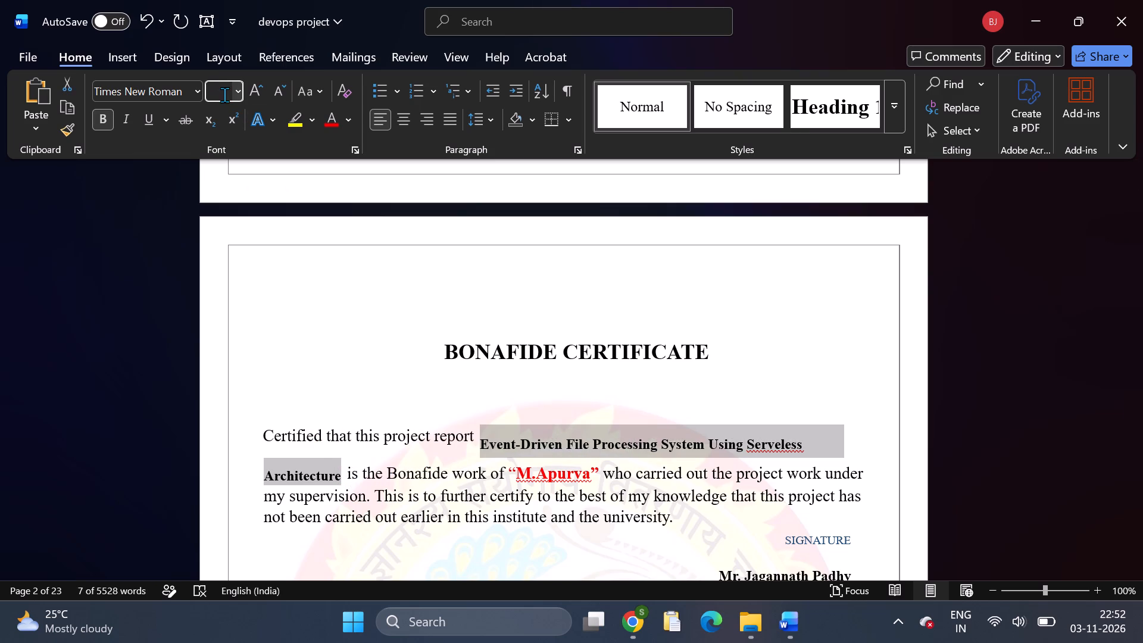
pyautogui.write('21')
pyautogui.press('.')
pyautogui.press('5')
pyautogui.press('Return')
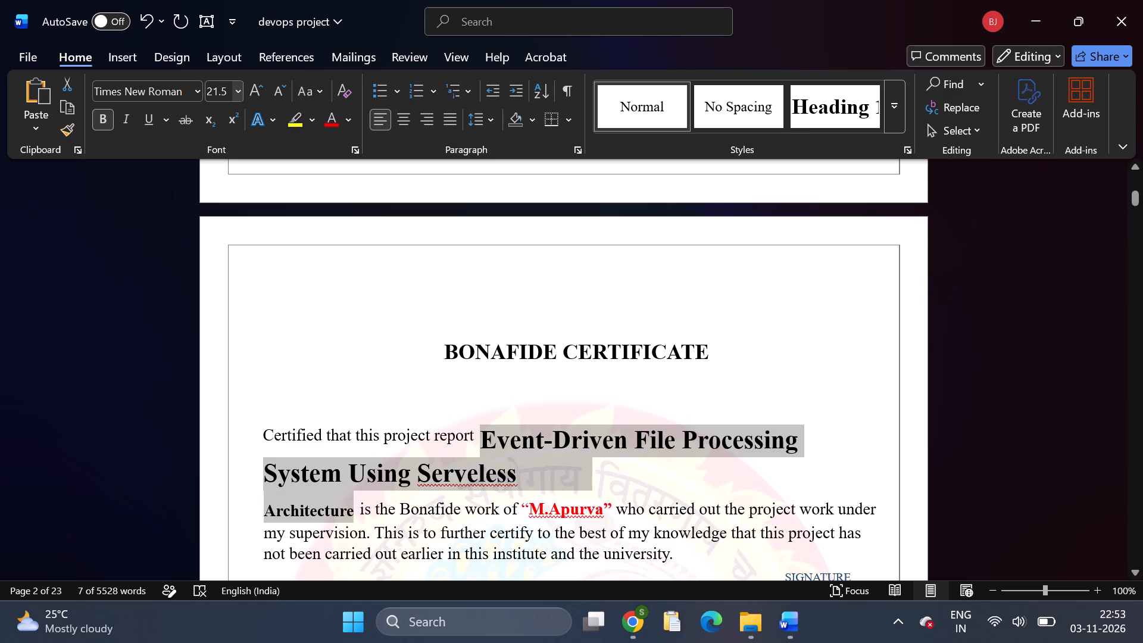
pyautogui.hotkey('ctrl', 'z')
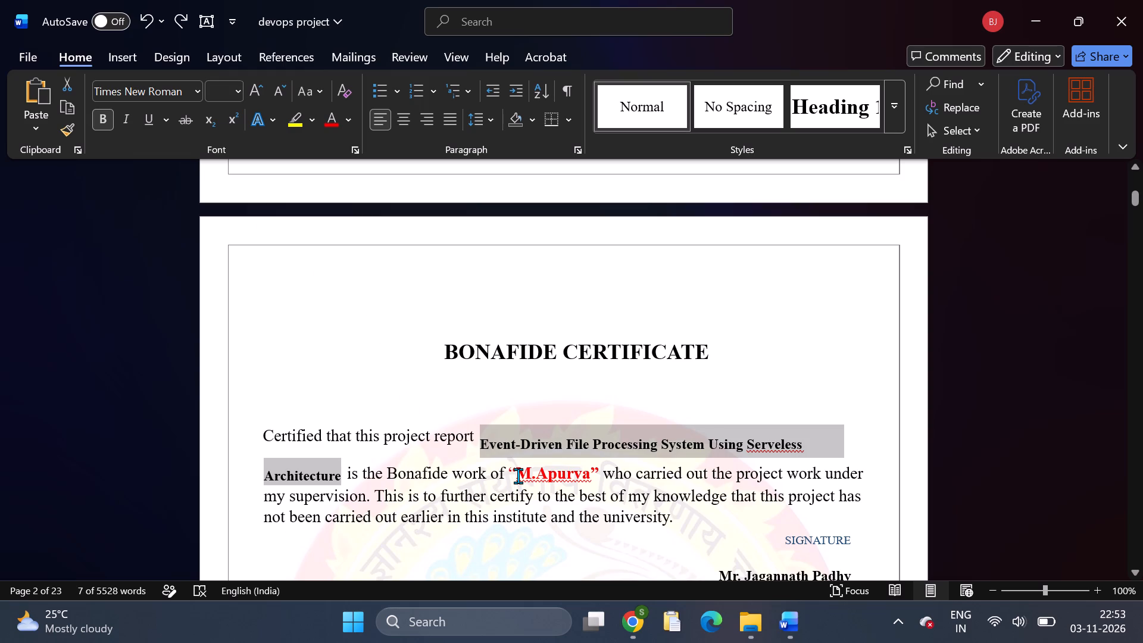
# Replace the quoted student name in the Bonafide Certificate with the third student listed on the cover page, keeping the double quotation marks.
pyautogui.moveTo(512, 472); pyautogui.dragTo(592, 479)
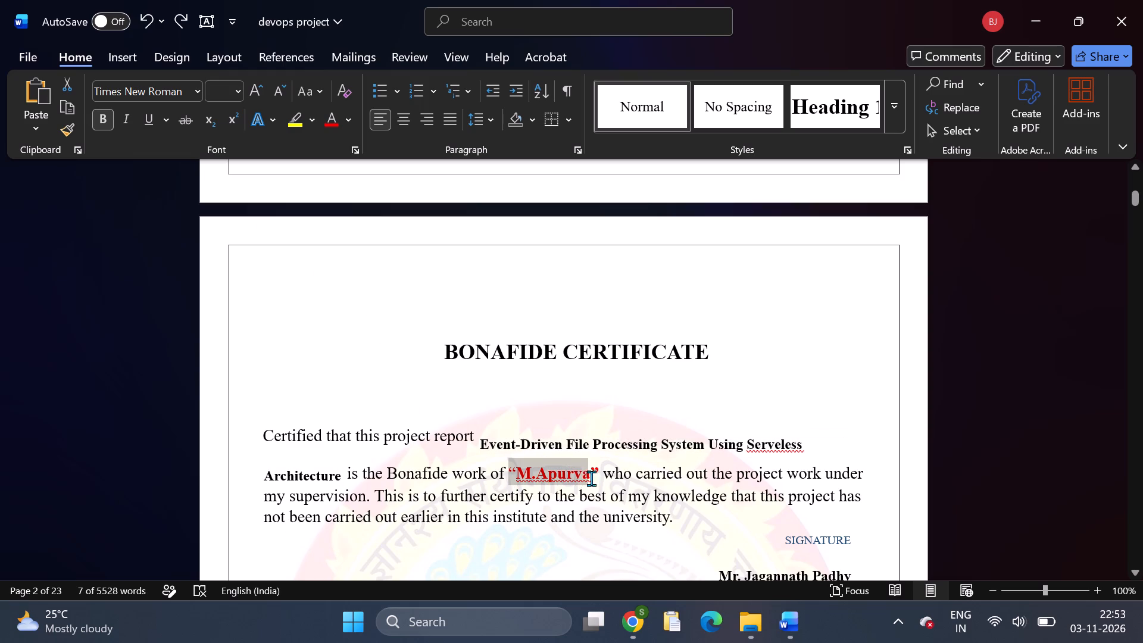
pyautogui.moveTo(592, 479); pyautogui.dragTo(597, 478)
pyautogui.press('BackSpace')
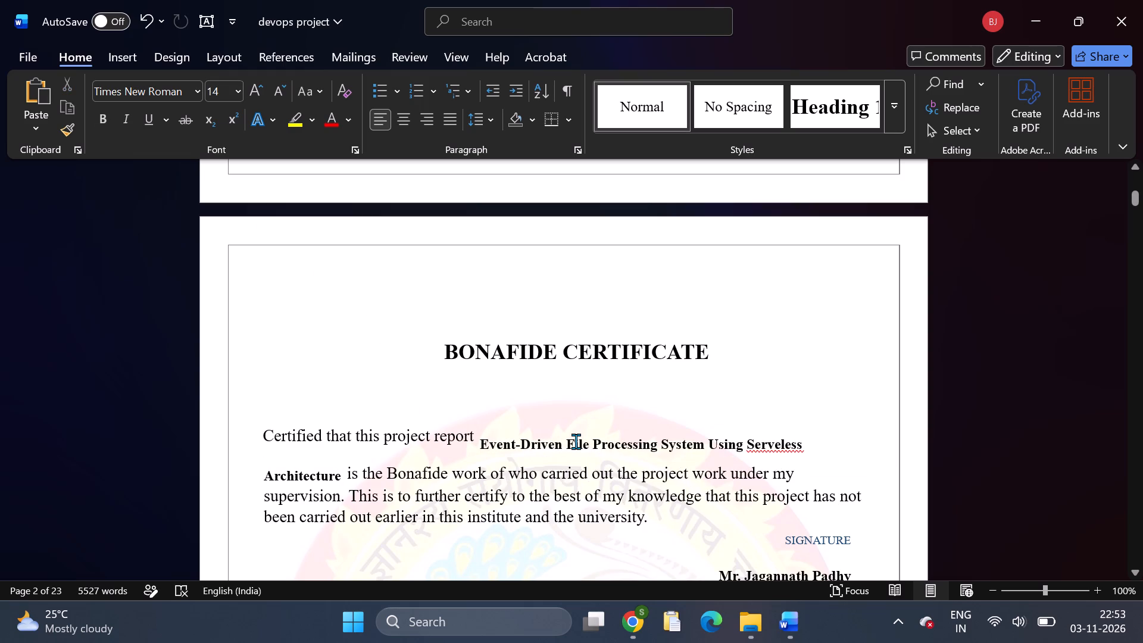
pyautogui.hotkey('shift', '"')
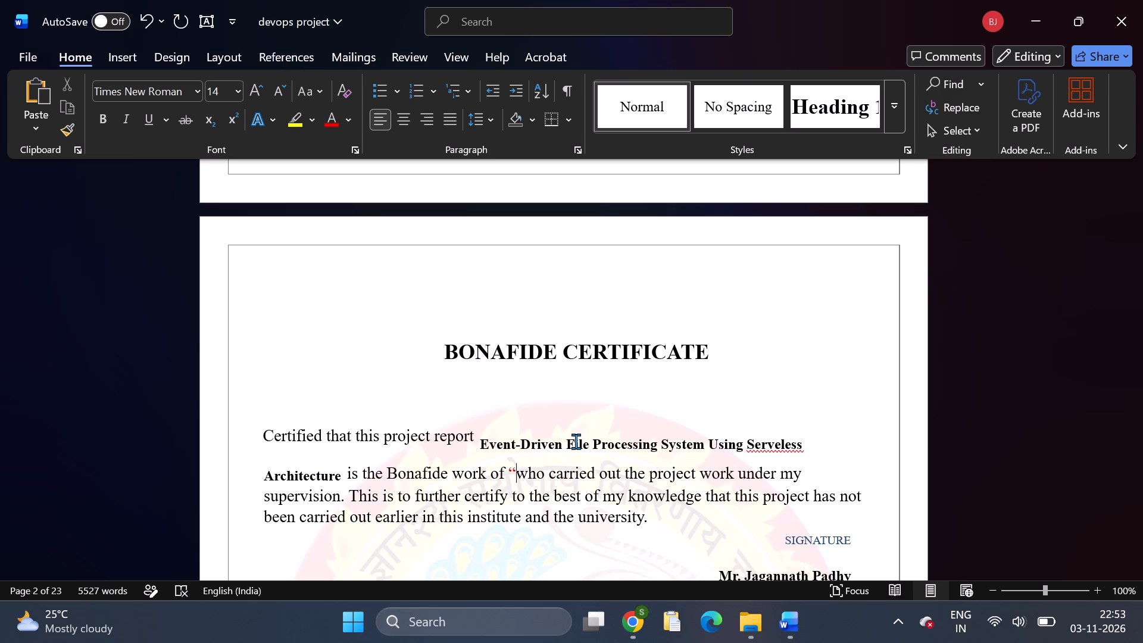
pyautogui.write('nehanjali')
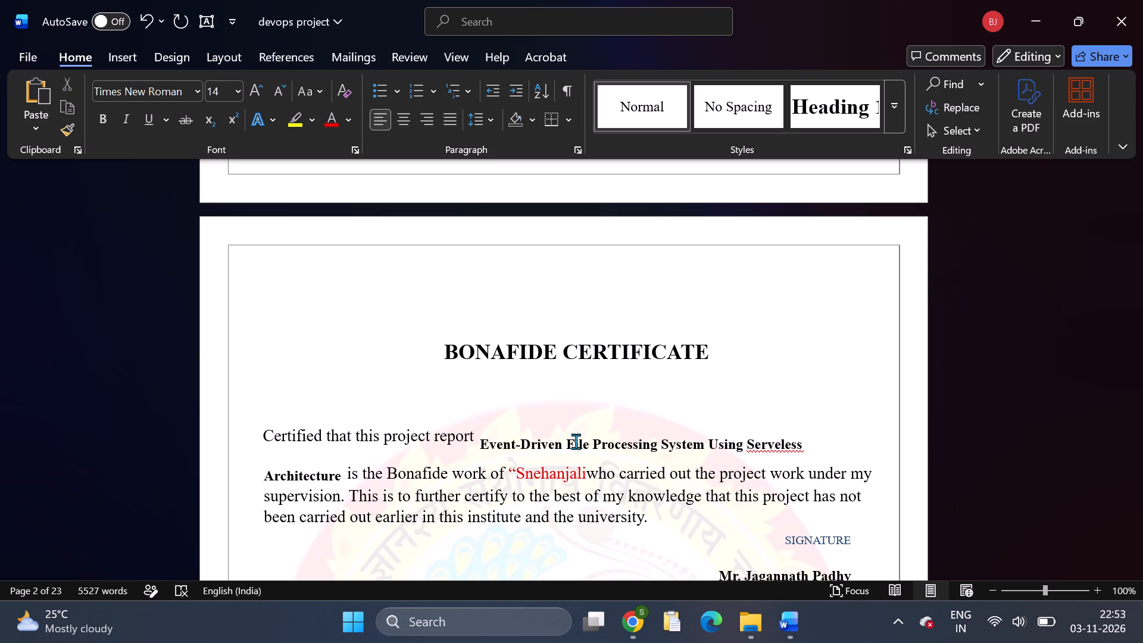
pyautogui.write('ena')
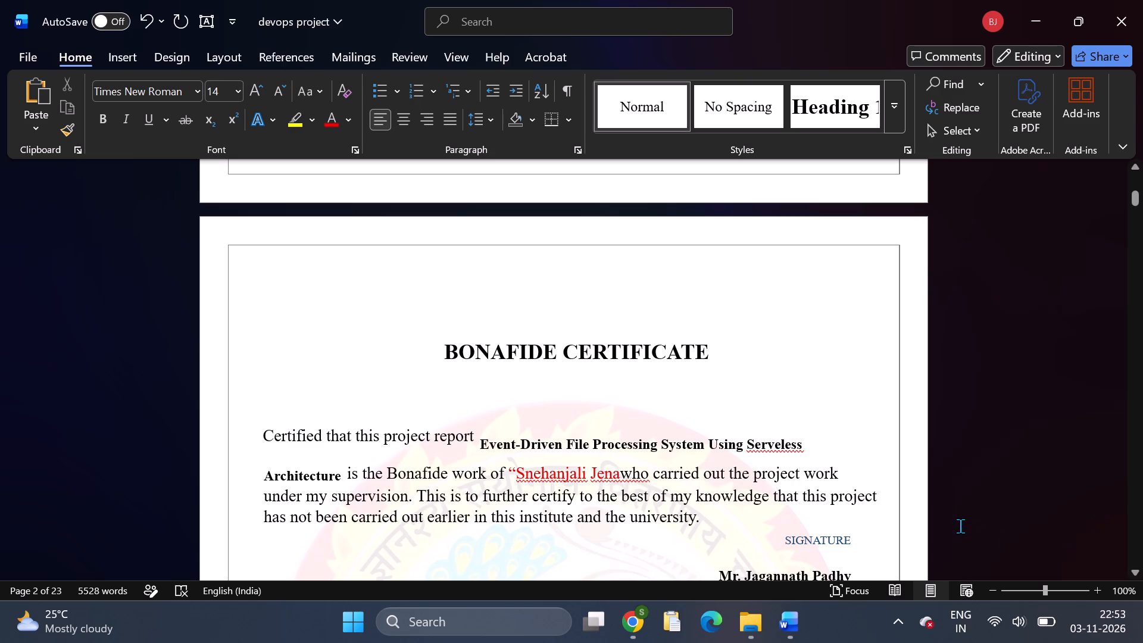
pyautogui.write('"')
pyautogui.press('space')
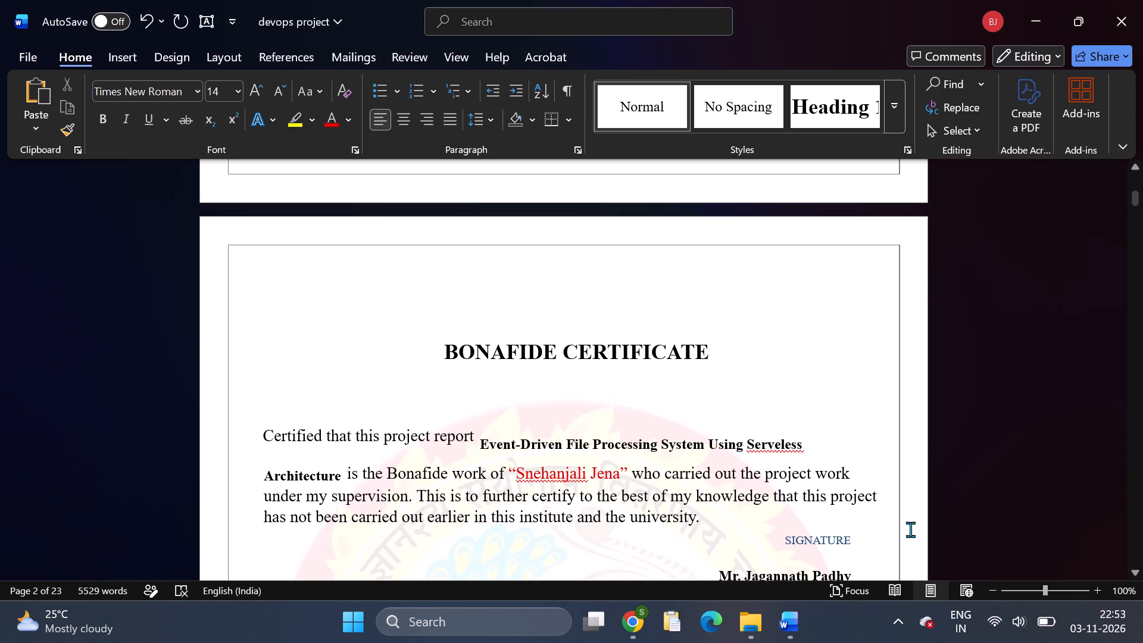
# Format the quoted student name in the Bonafide Certificate in black and bold.
pyautogui.moveTo(630, 476); pyautogui.dragTo(509, 478)
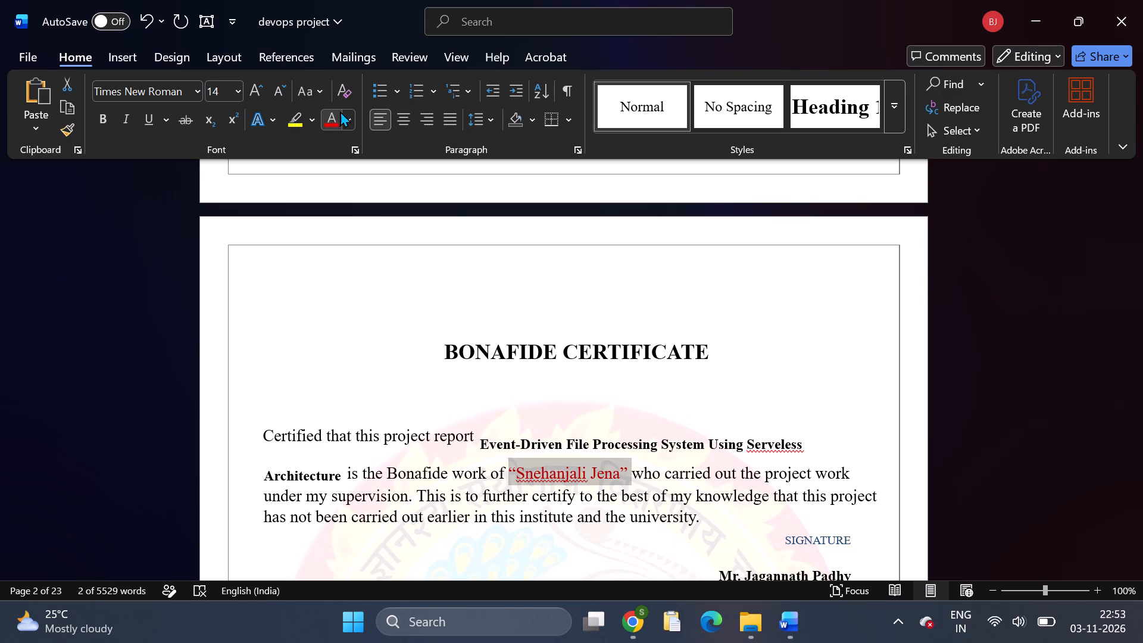
pyautogui.click(348, 113)
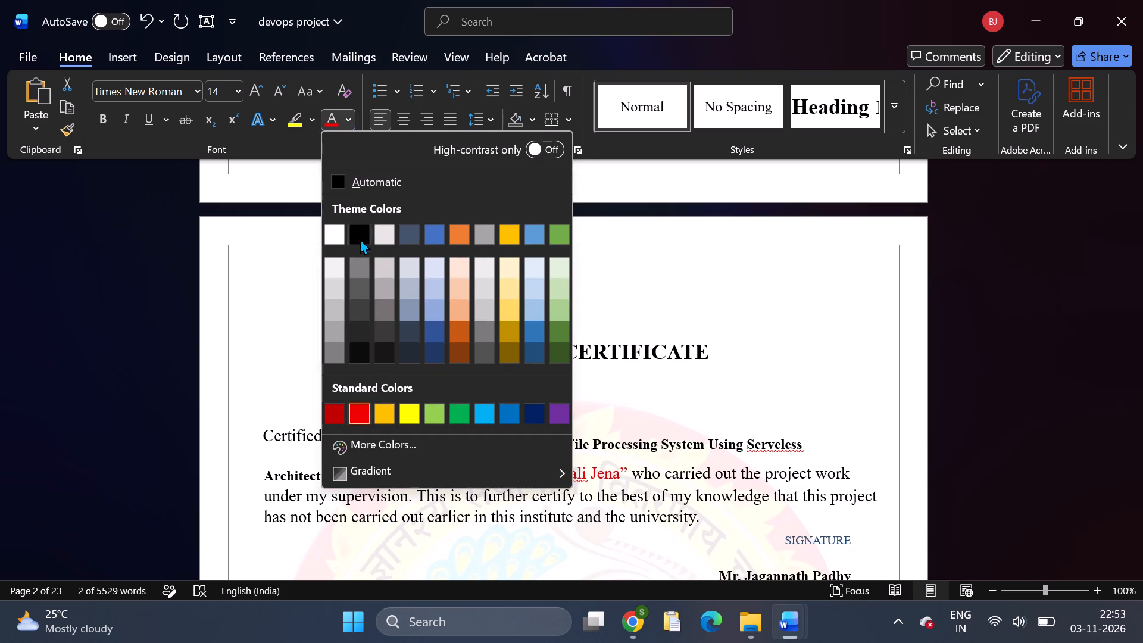
pyautogui.click(360, 238)
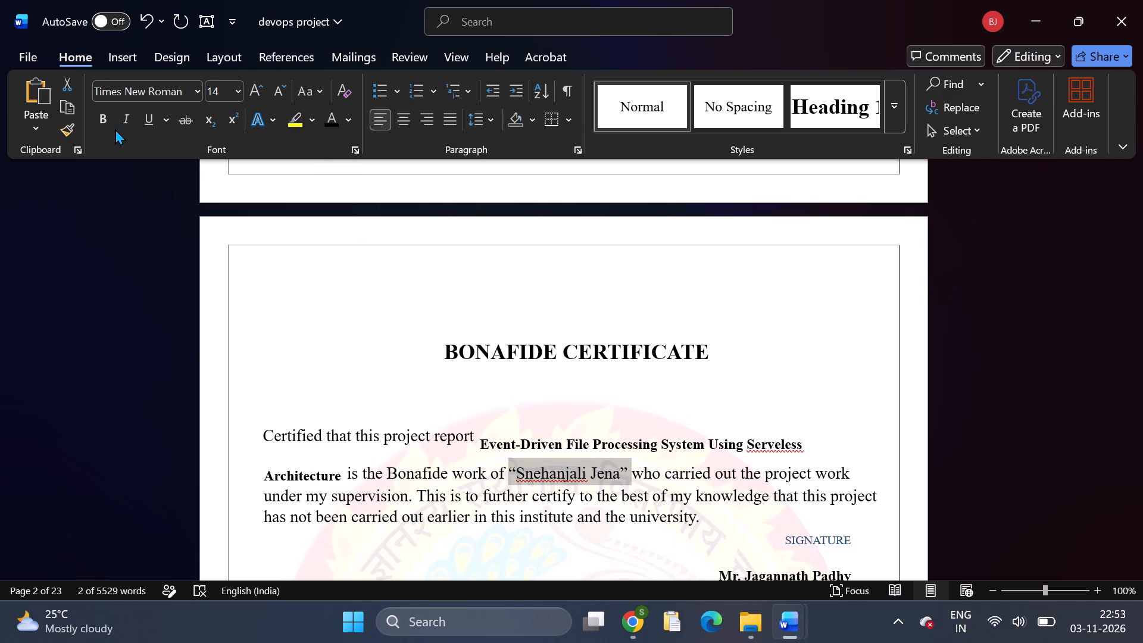
pyautogui.click(113, 128)
# Look through the rest of the report, from the Bonafide Certificate to the last page, for remaining content and layout to fix.
pyautogui.scroll(-3, 489, 354)
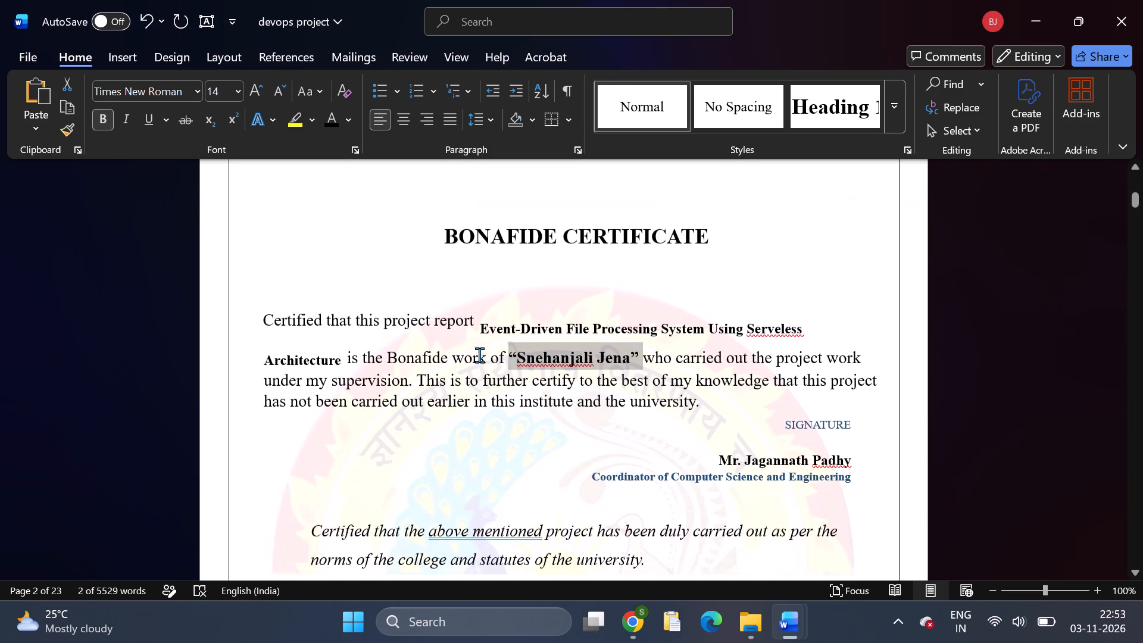
pyautogui.scroll(-3, 627, 395)
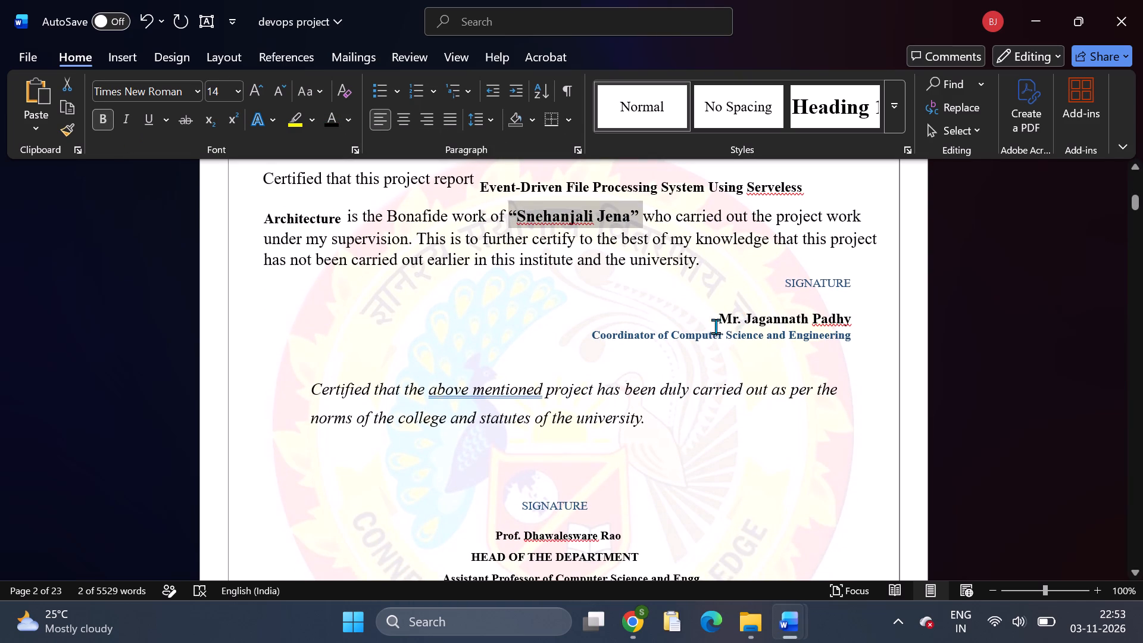
pyautogui.scroll(-5, 663, 405)
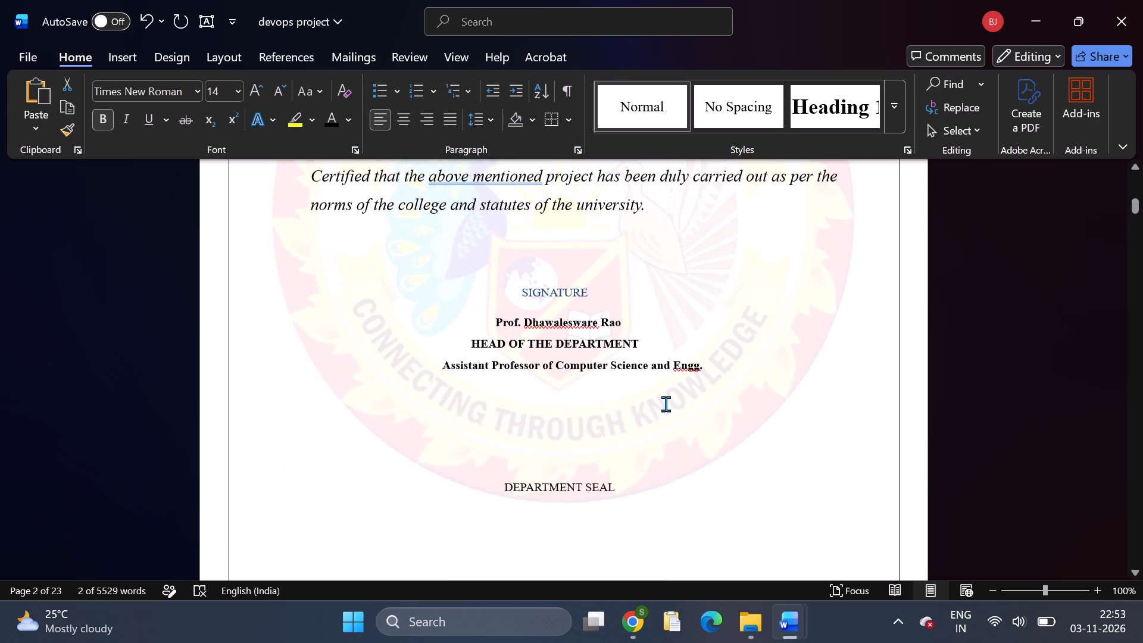
pyautogui.scroll(-13, 666, 404)
pyautogui.scroll(-16, 667, 404)
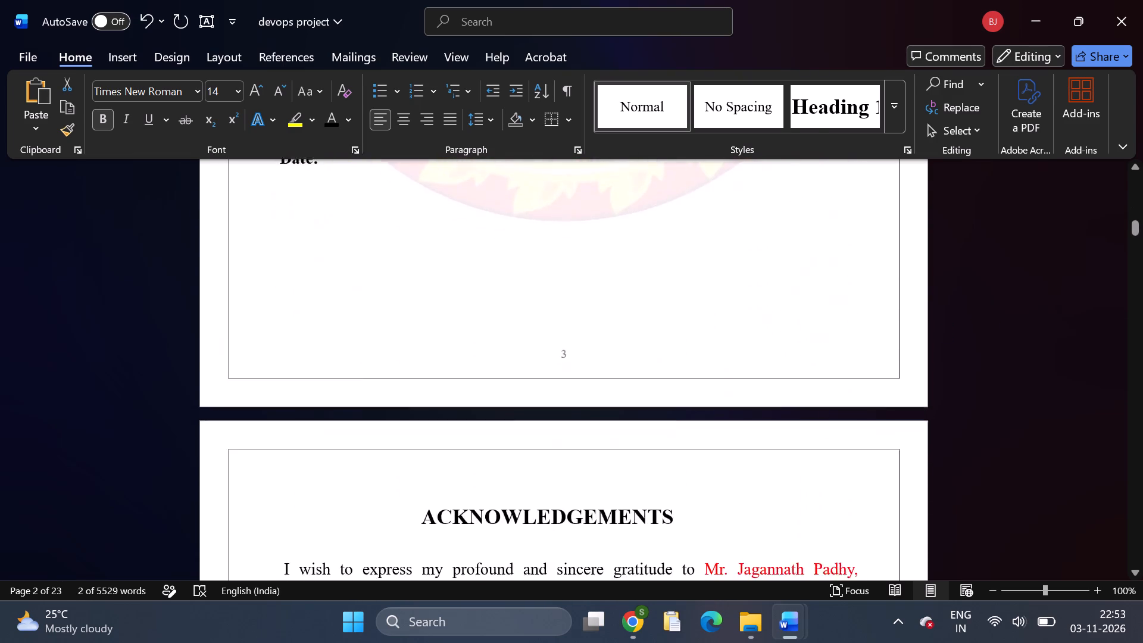
pyautogui.scroll(-17, 668, 400)
pyautogui.scroll(-14, 682, 380)
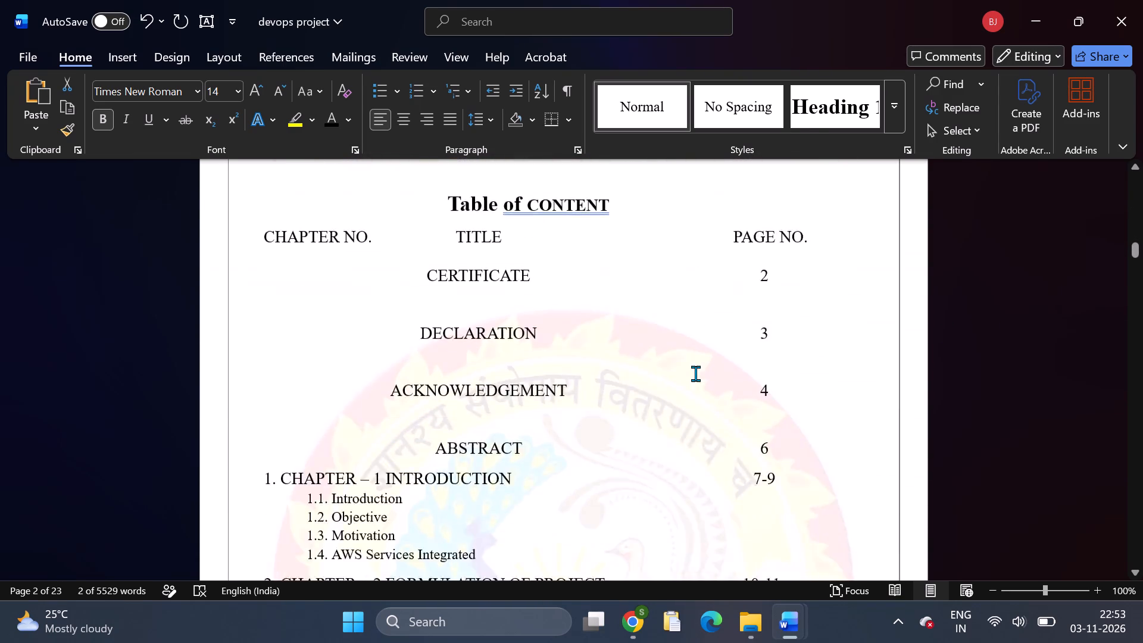
pyautogui.scroll(-4, 696, 374)
pyautogui.scroll(1, 696, 373)
pyautogui.scroll(-18, 696, 373)
pyautogui.scroll(-1, 950, 352)
pyautogui.middleClick(950, 352)
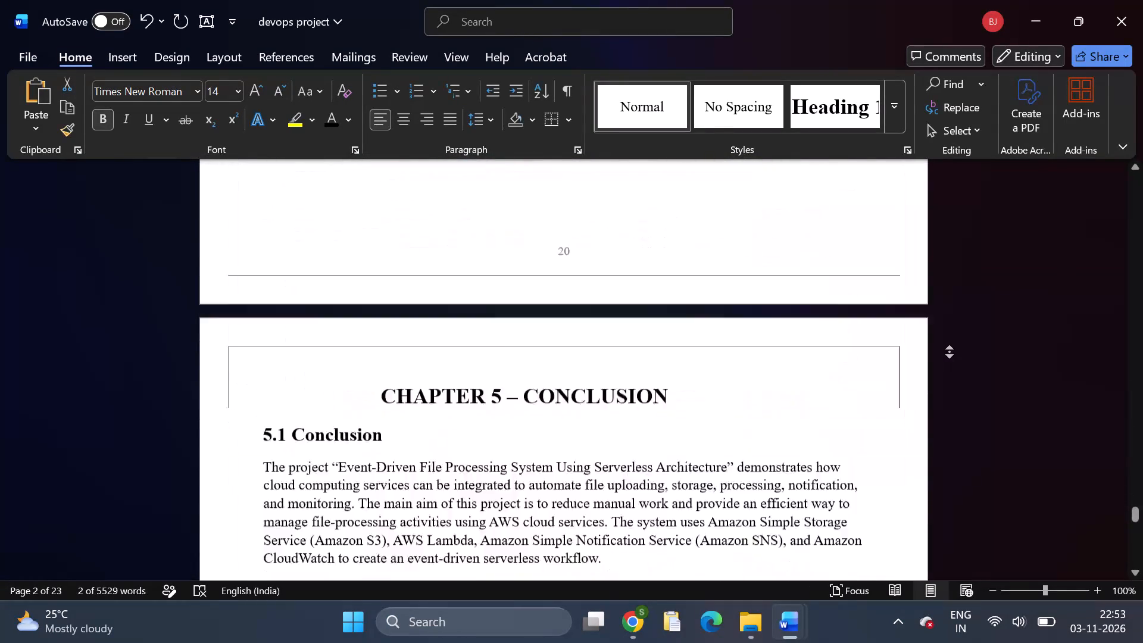
pyautogui.middleClick(999, 384)
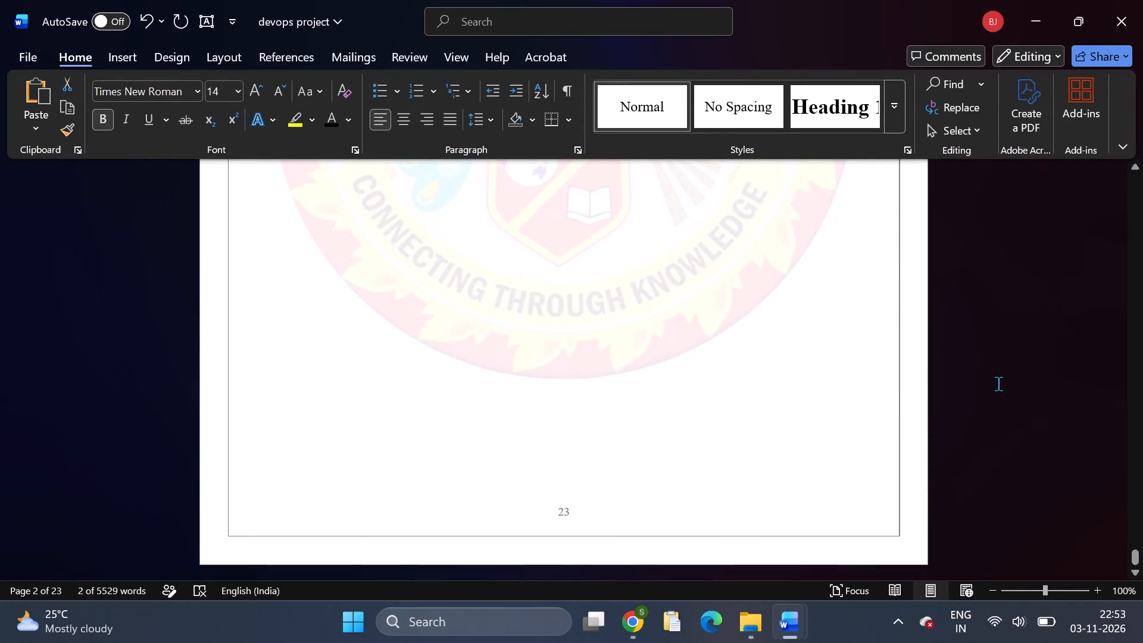
# Insert ten blank lines above the Assessment heading on page 22 to move the heading and its Internal table onto page 23.
pyautogui.scroll(20, 999, 384)
pyautogui.scroll(5, 999, 384)
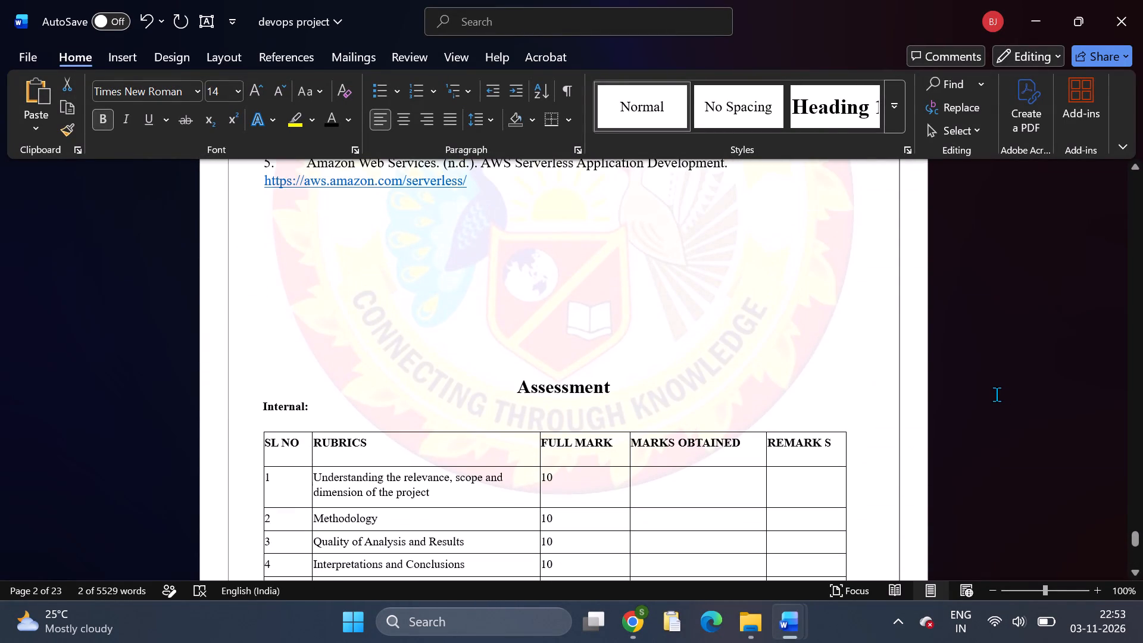
pyautogui.scroll(-1, 997, 395)
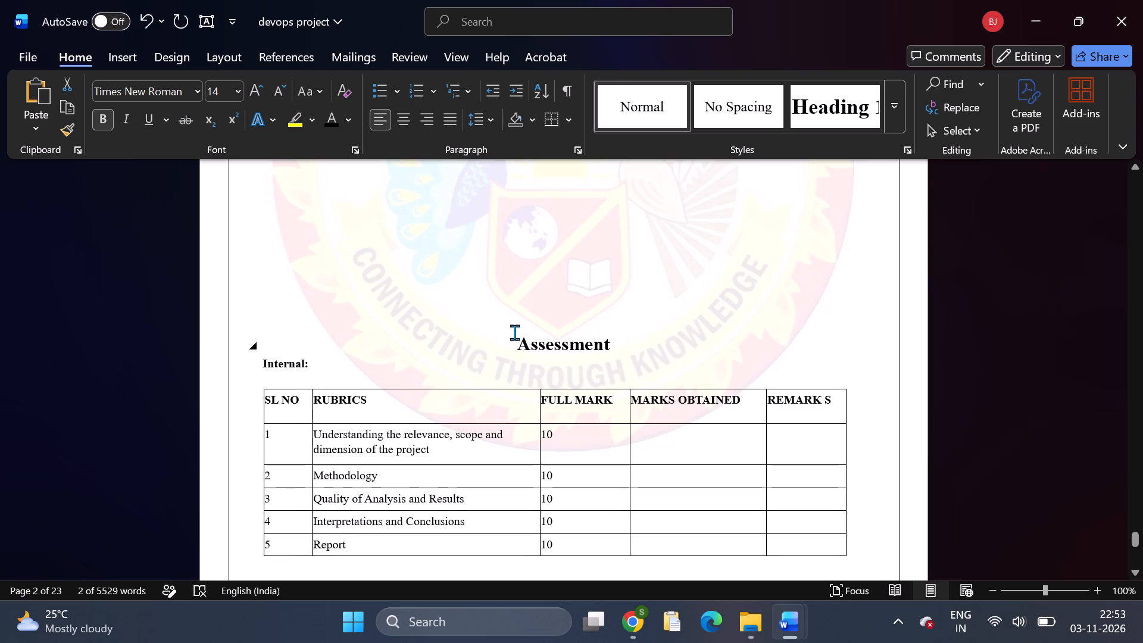
pyautogui.click(429, 327)
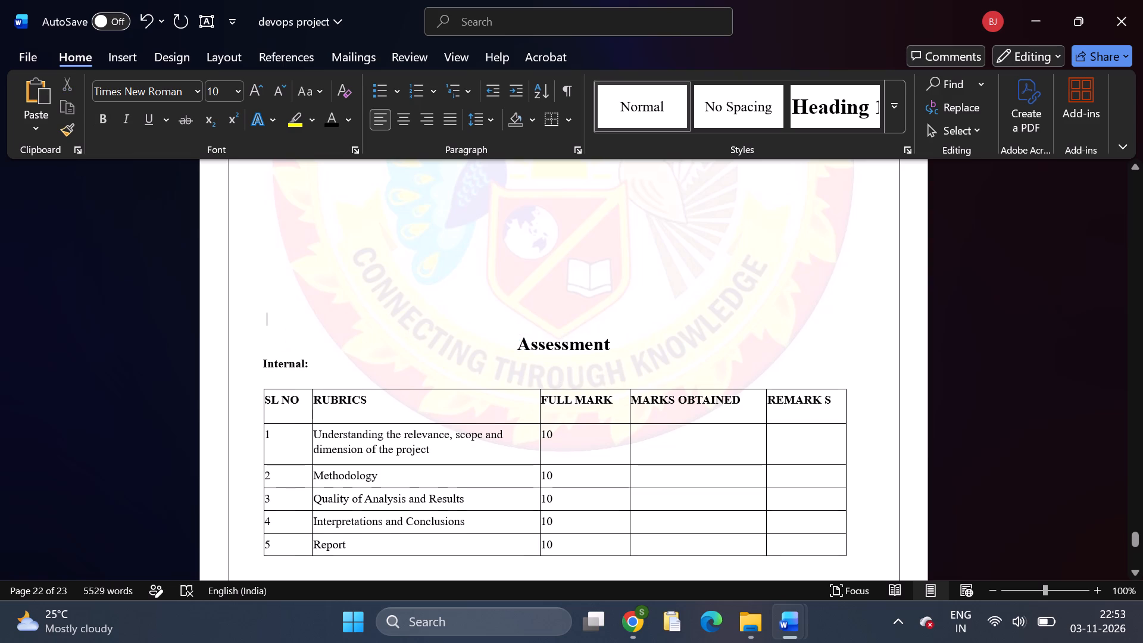
pyautogui.press('Return')
pyautogui.press('Return')
pyautogui.press('Return')
pyautogui.press('Return')
pyautogui.press('Return')
pyautogui.press('Return')
pyautogui.press('Return')
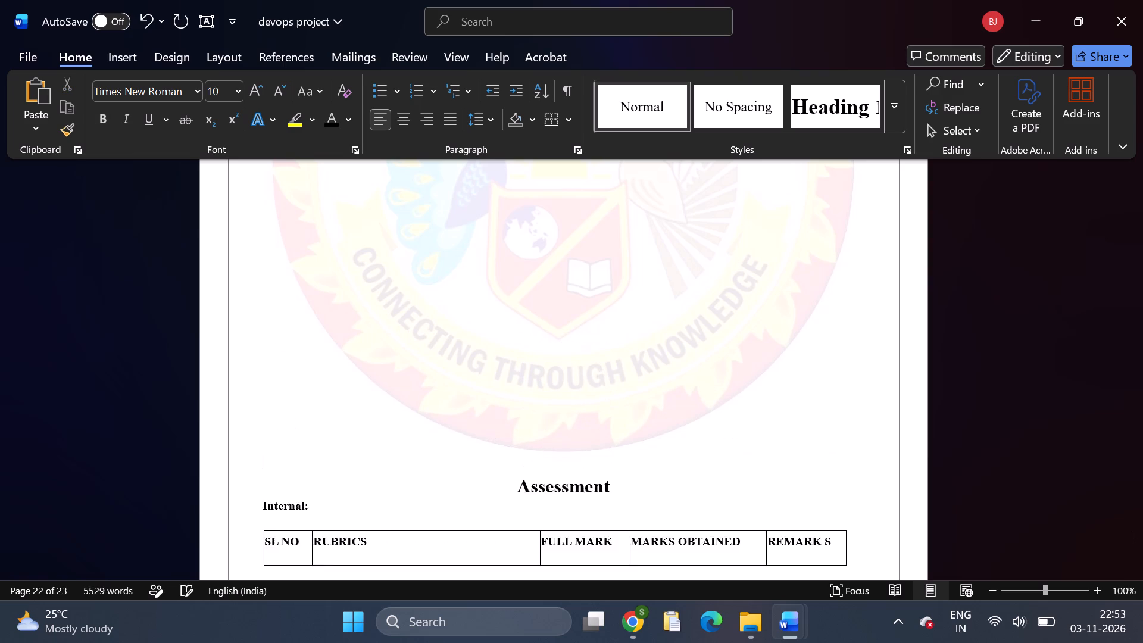
pyautogui.press('Return')
pyautogui.press('Return')
pyautogui.scroll(-7, 527, 301)
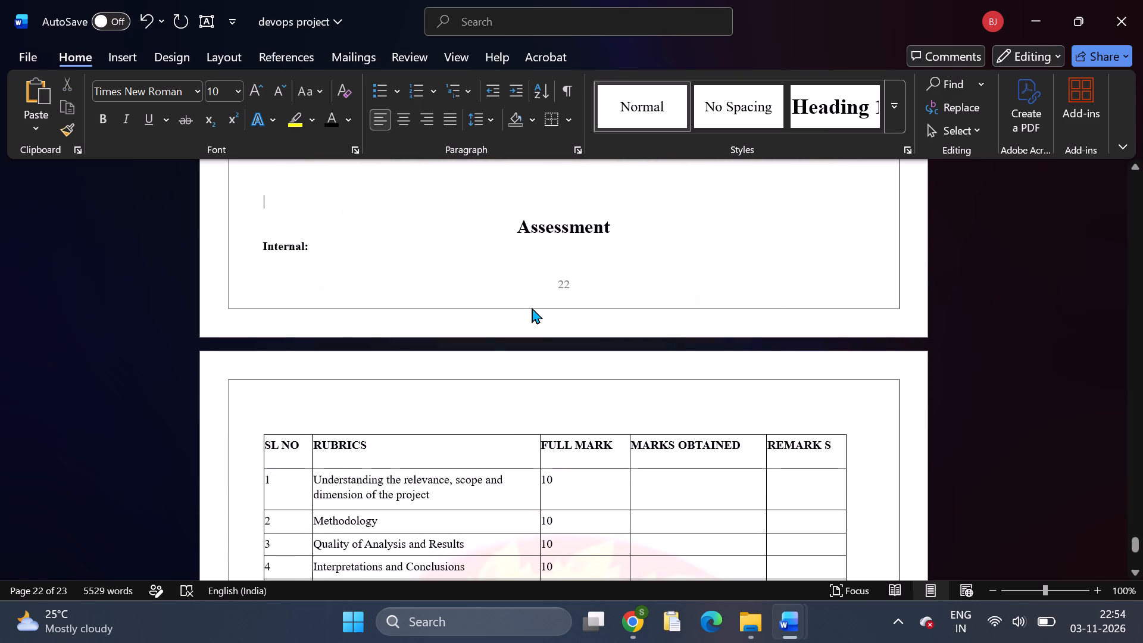
pyautogui.press('Return')
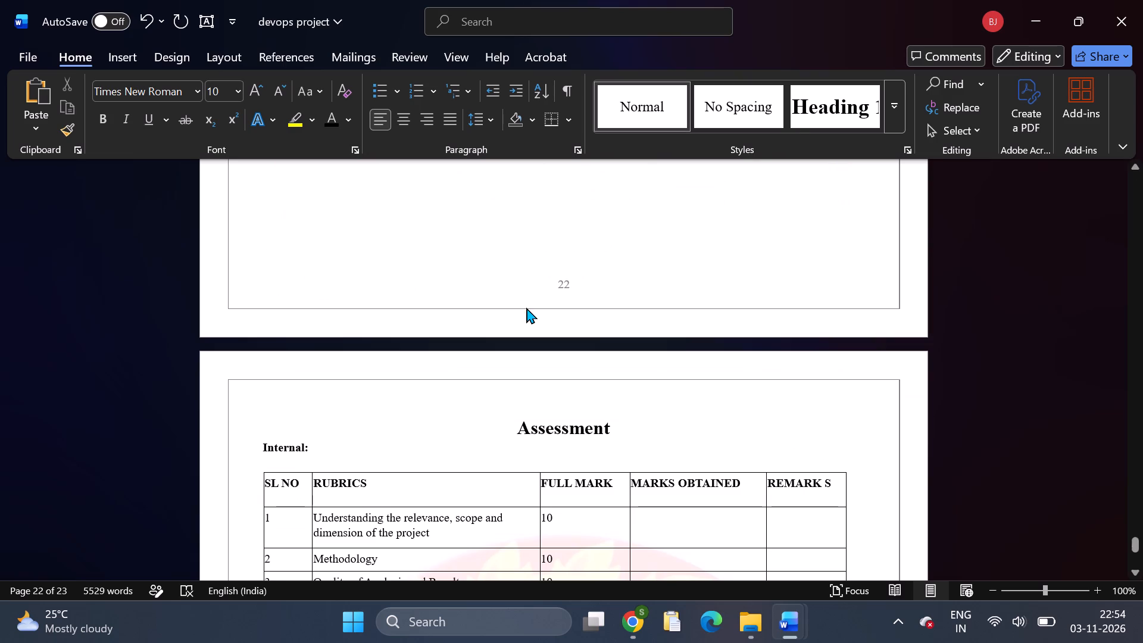
# Insert 25 blank lines below the Assessment table and signature line on page 23 to create a blank page 24.
pyautogui.scroll(-12, 526, 307)
pyautogui.scroll(4, 522, 307)
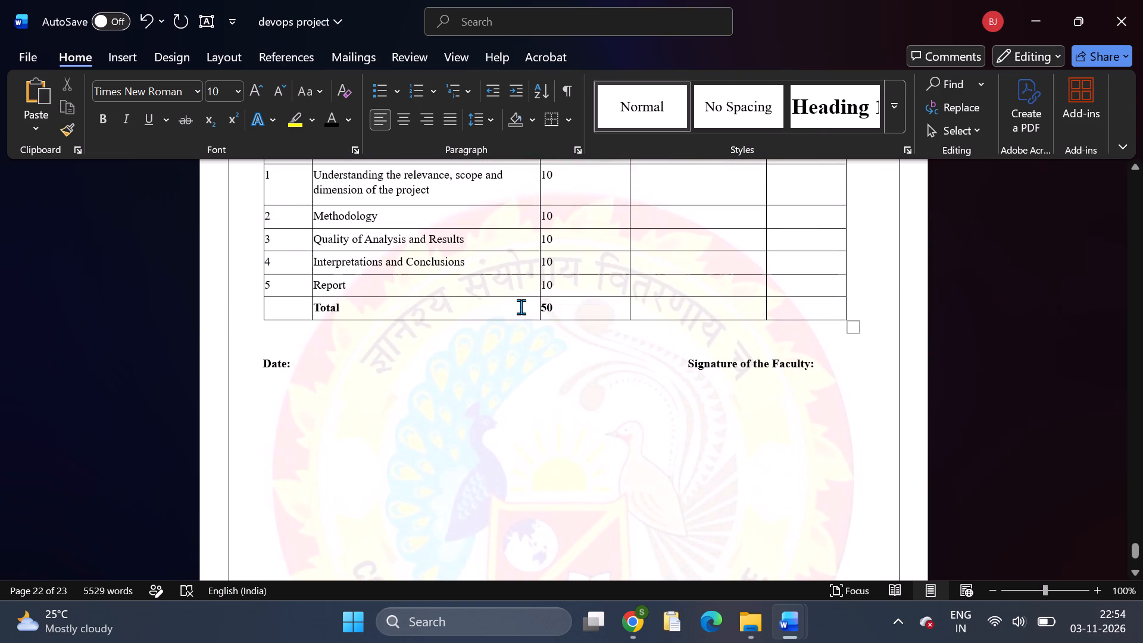
pyautogui.scroll(-20, 522, 305)
pyautogui.scroll(-18, 522, 305)
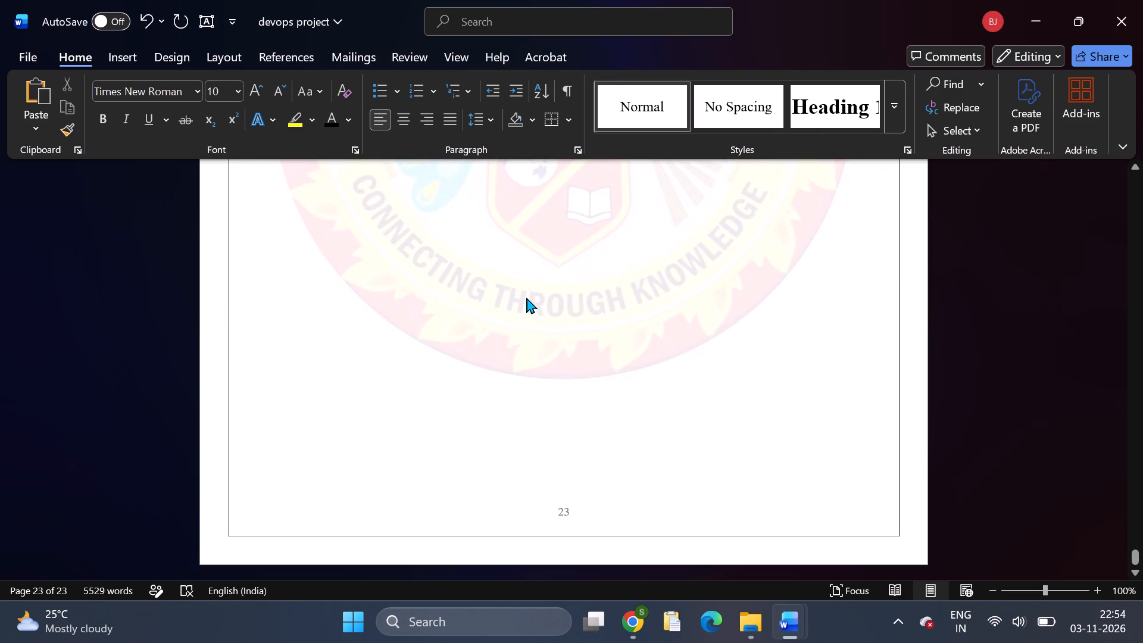
pyautogui.scroll(-2, 526, 297)
pyautogui.click(496, 483)
pyautogui.scroll(-2, 489, 401)
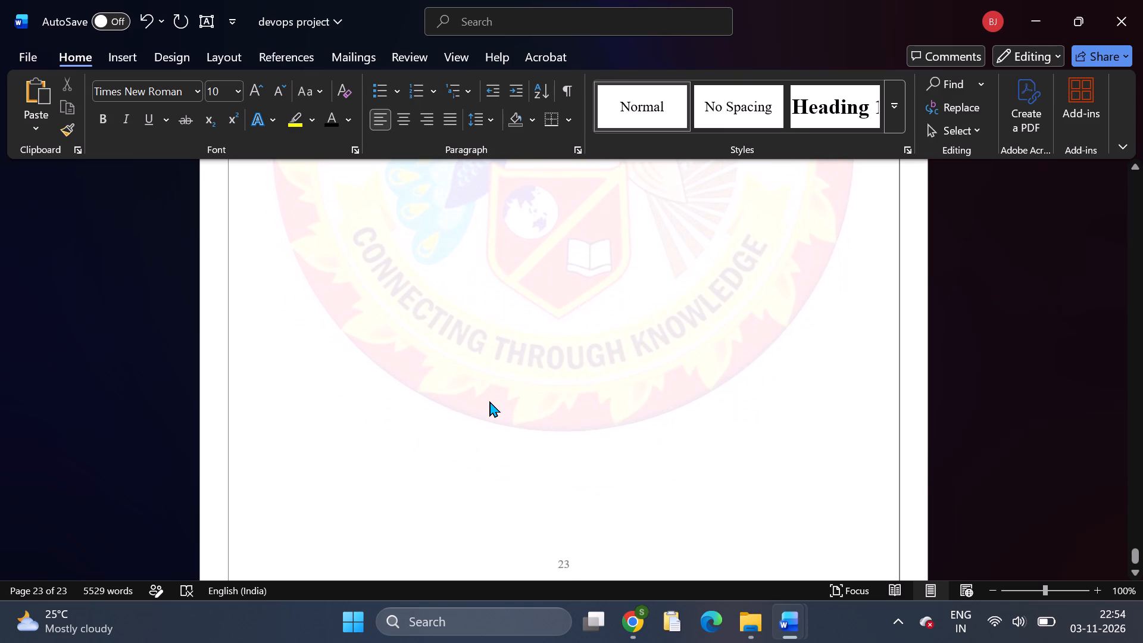
pyautogui.press('Return')
pyautogui.press('Return')
pyautogui.press('Return')
pyautogui.press('Return')
pyautogui.press('Return')
pyautogui.press('Return')
pyautogui.press('Return')
pyautogui.press('Return')
pyautogui.press('Return')
pyautogui.press('Return')
pyautogui.press('Return')
pyautogui.press('Return')
pyautogui.press('Return')
pyautogui.press('Return')
pyautogui.press('Return')
pyautogui.press('Return')
pyautogui.press('Return')
pyautogui.press('Return')
pyautogui.press('Return')
pyautogui.press('Return')
pyautogui.press('Return')
pyautogui.press('Return')
pyautogui.press('Return')
pyautogui.press('Return')
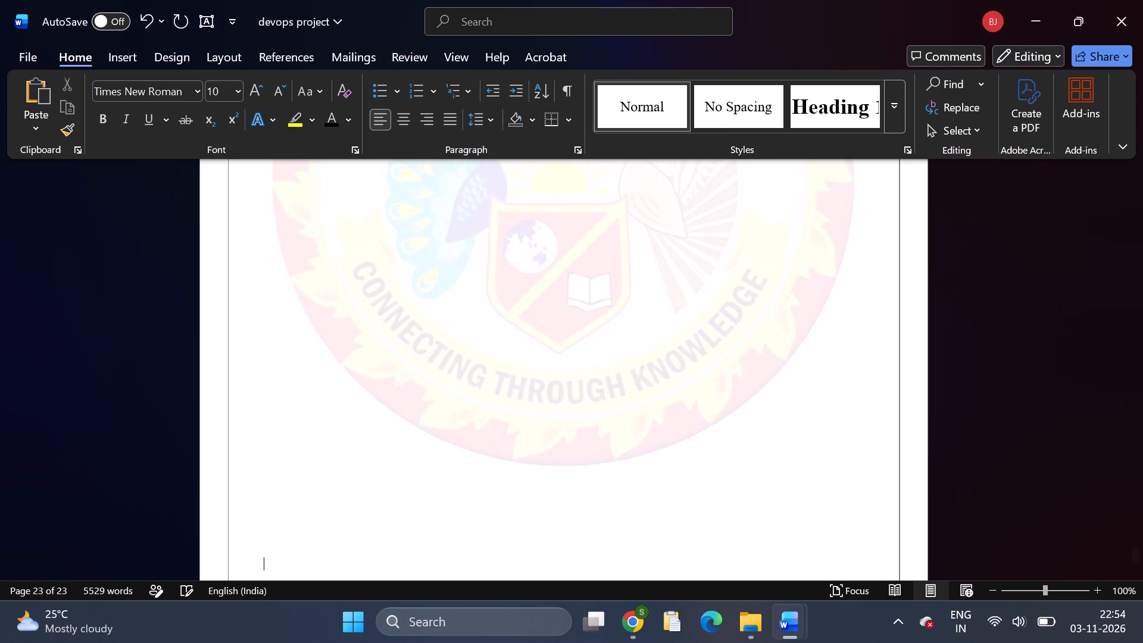
pyautogui.press('Return')
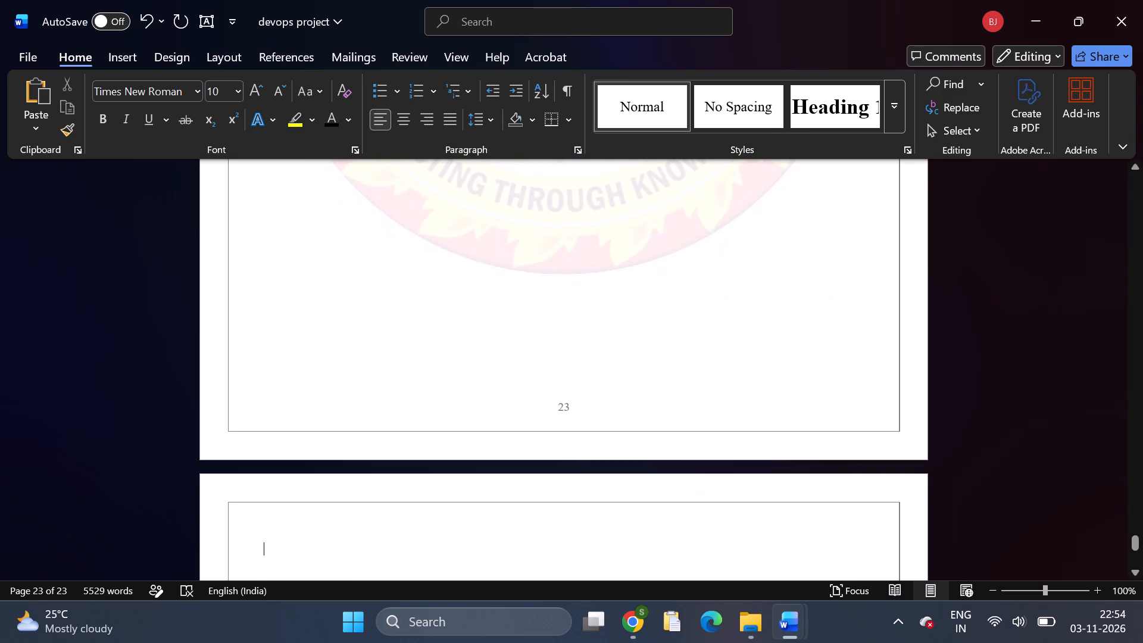
pyautogui.click(570, 223)
pyautogui.scroll(-6, 570, 232)
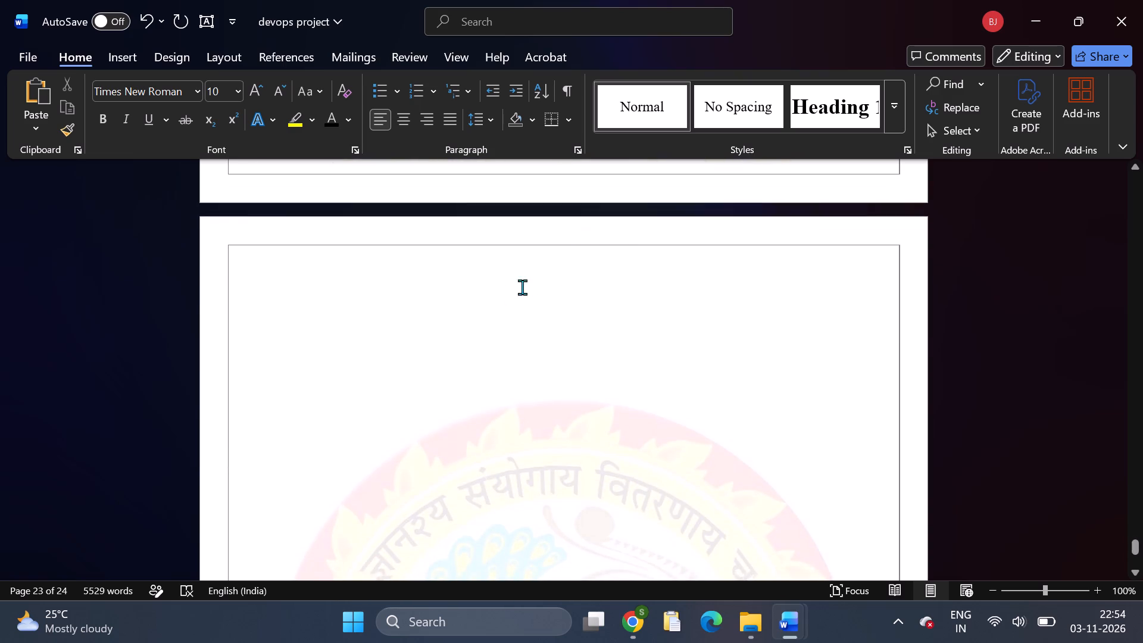
pyautogui.scroll(-13, 610, 330)
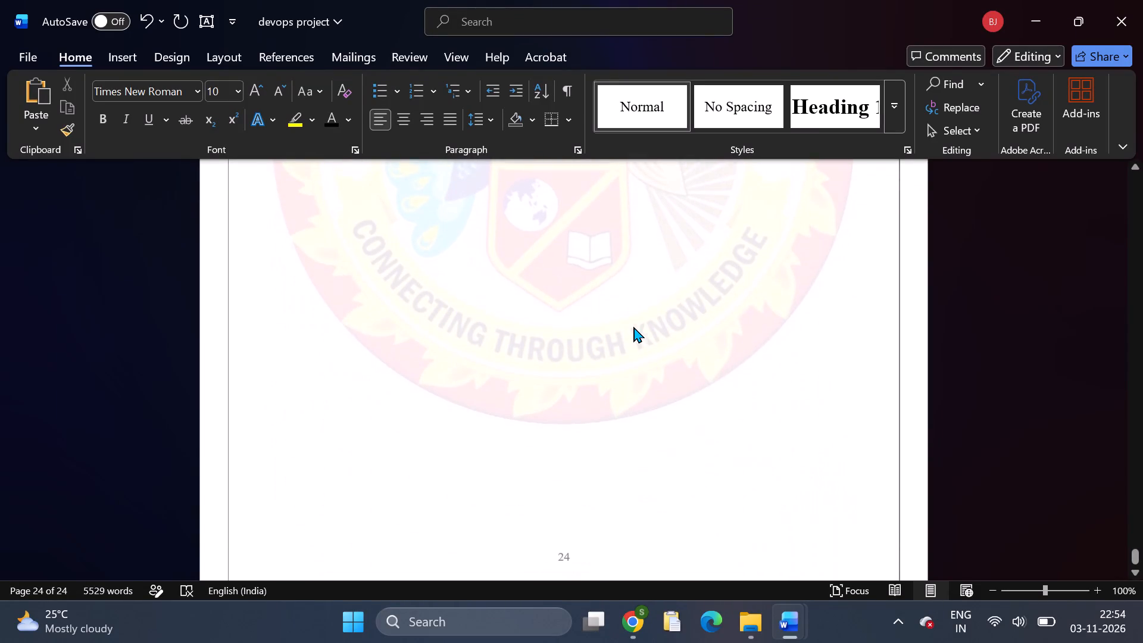
pyautogui.scroll(12, 648, 319)
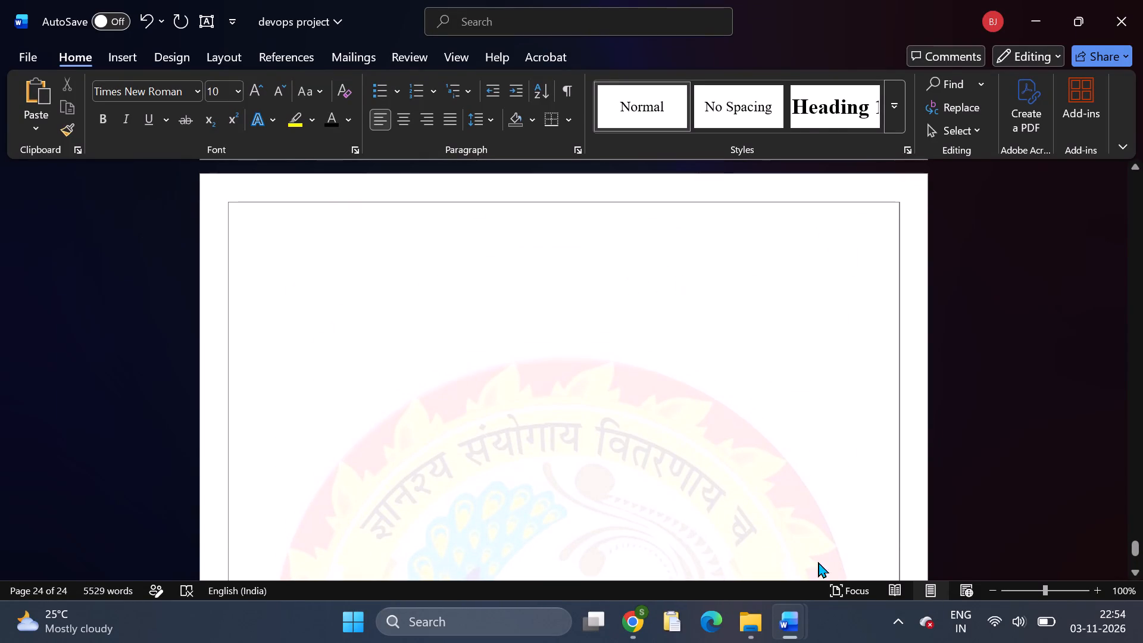
# Switch to the ccc4 report and copy the Course Outcome (COs) Attainment page content, from its heading through the faculty signature line.
pyautogui.moveTo(818, 561); pyautogui.dragTo(819, 594)
pyautogui.click(707, 519)
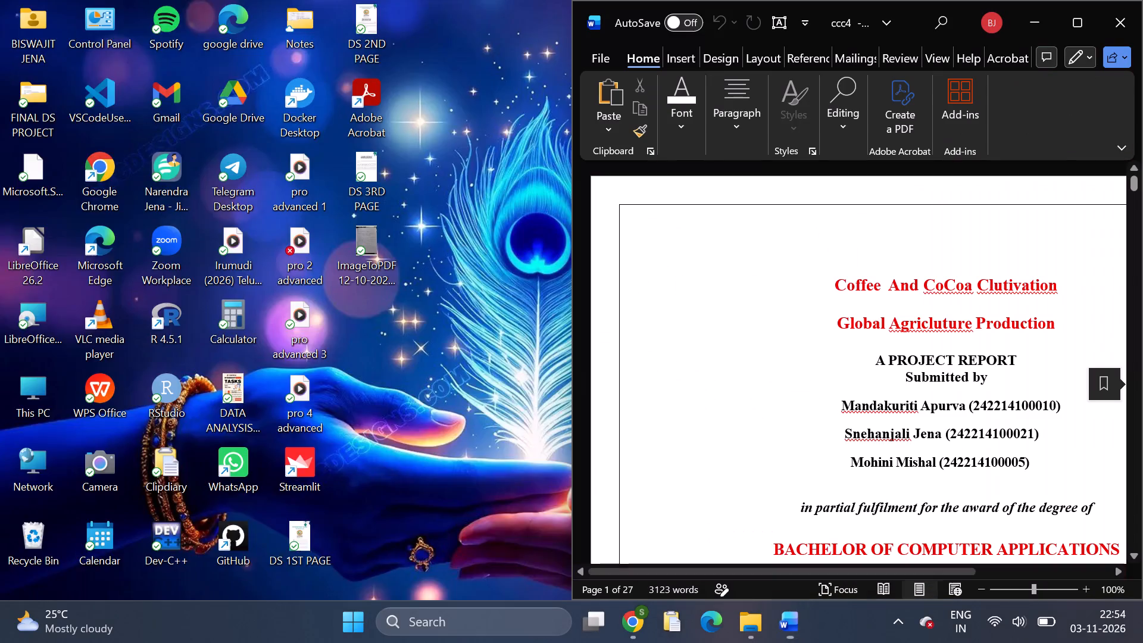
pyautogui.click(1086, 11)
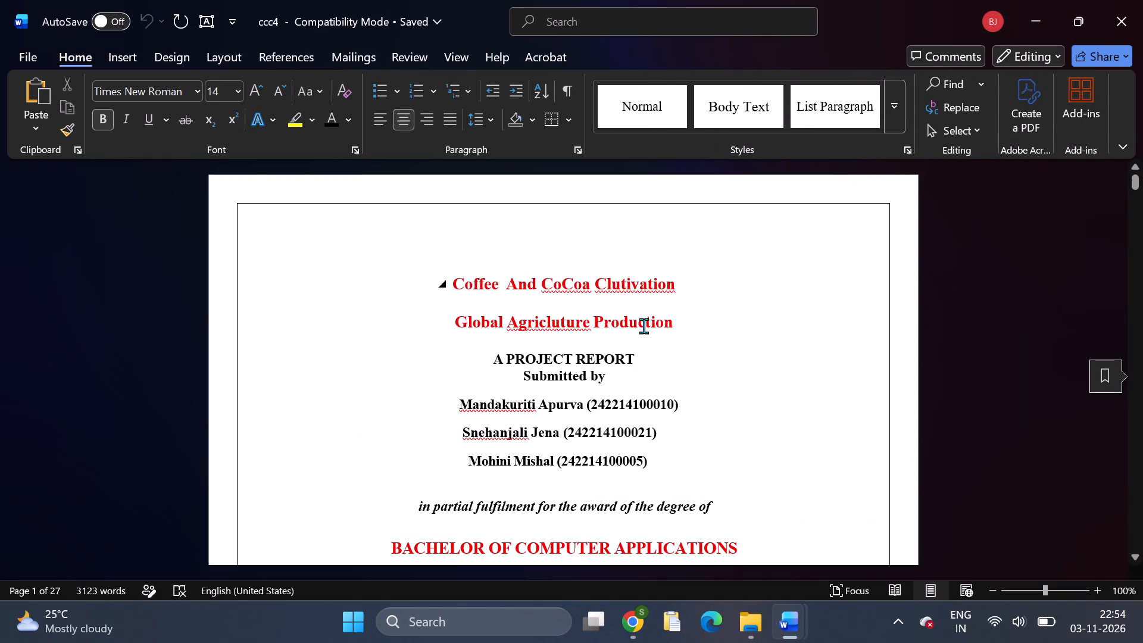
pyautogui.scroll(-5, 649, 314)
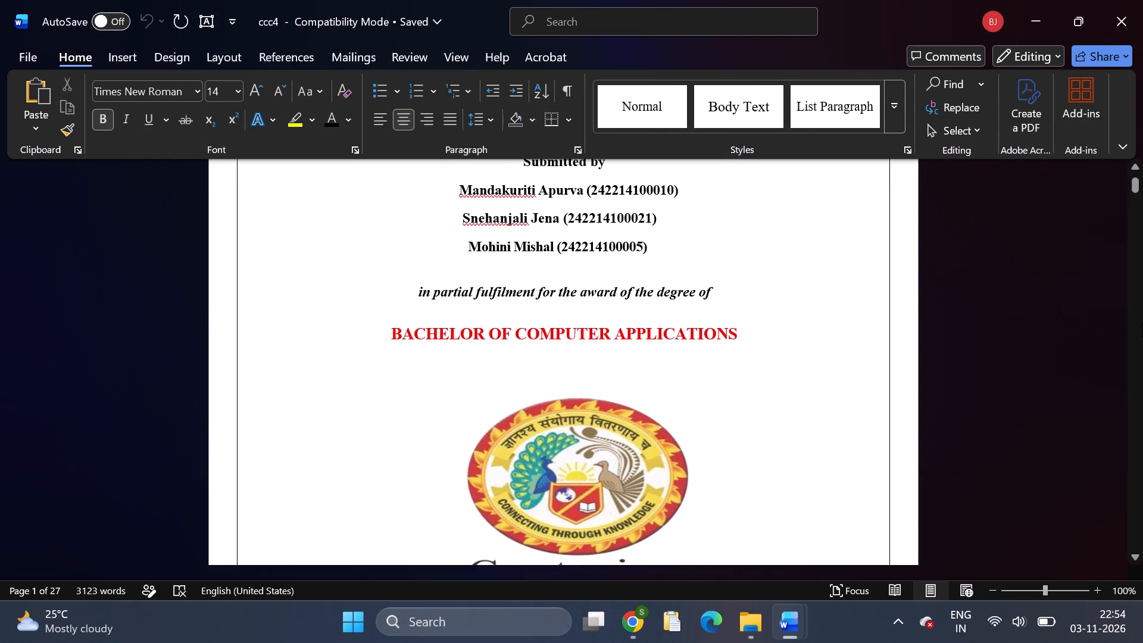
pyautogui.moveTo(1135, 319); pyautogui.dragTo(1134, 545)
pyautogui.scroll(-1, 949, 316)
pyautogui.scroll(5, 945, 307)
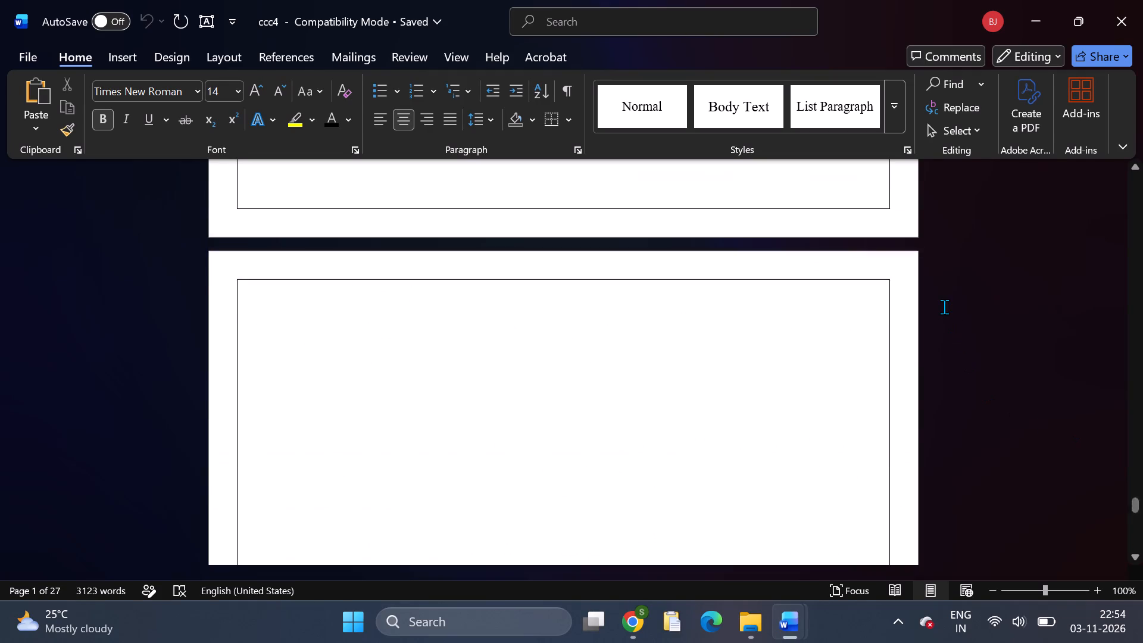
pyautogui.scroll(5, 945, 307)
pyautogui.middleClick(1057, 355)
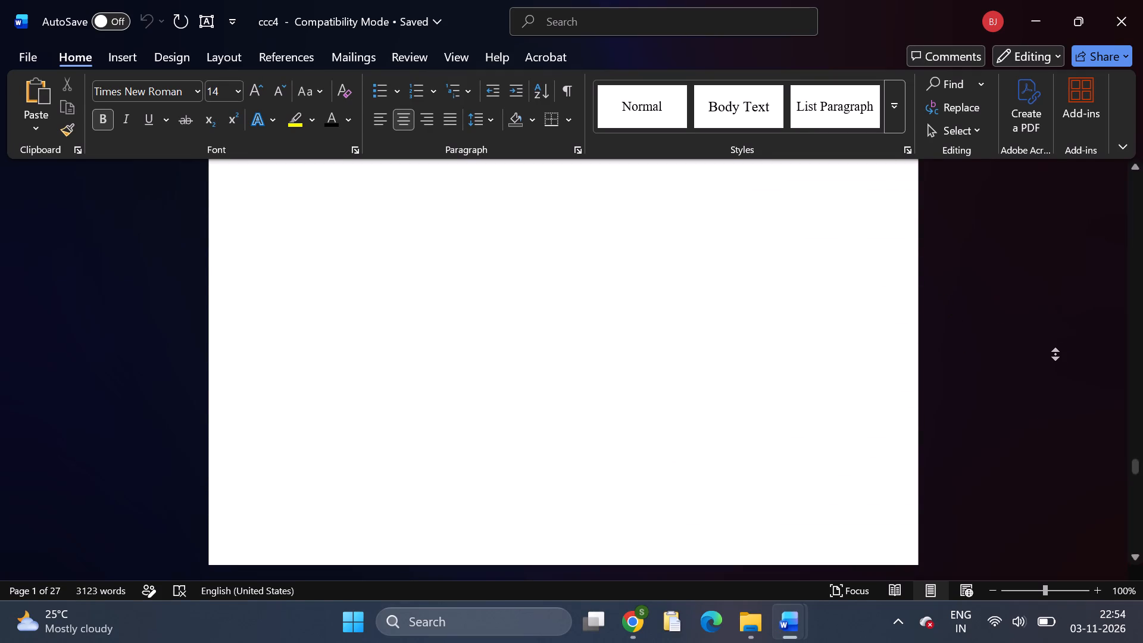
pyautogui.middleClick(1041, 242)
pyautogui.scroll(7, 1036, 246)
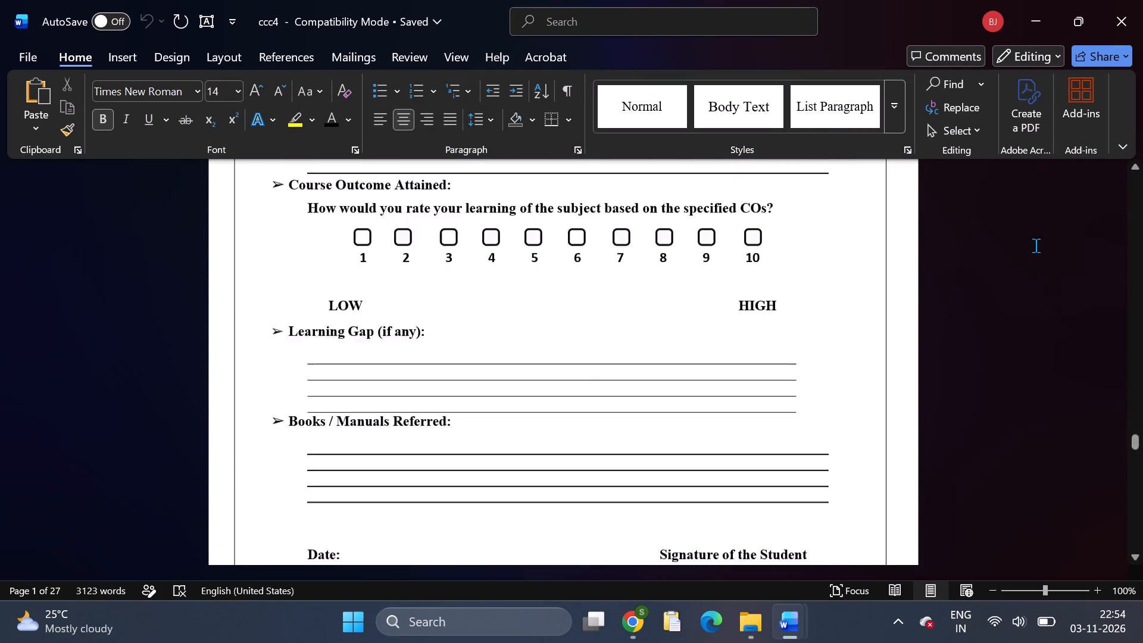
pyautogui.scroll(15, 1036, 246)
pyautogui.scroll(-13, 1034, 248)
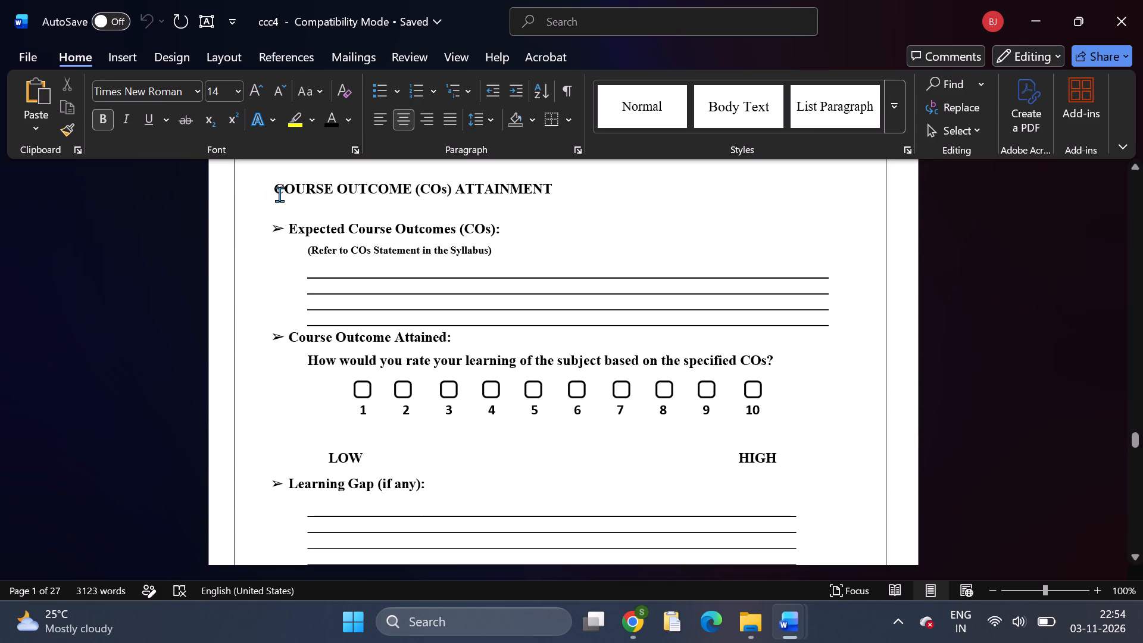
pyautogui.moveTo(272, 184); pyautogui.dragTo(316, 257)
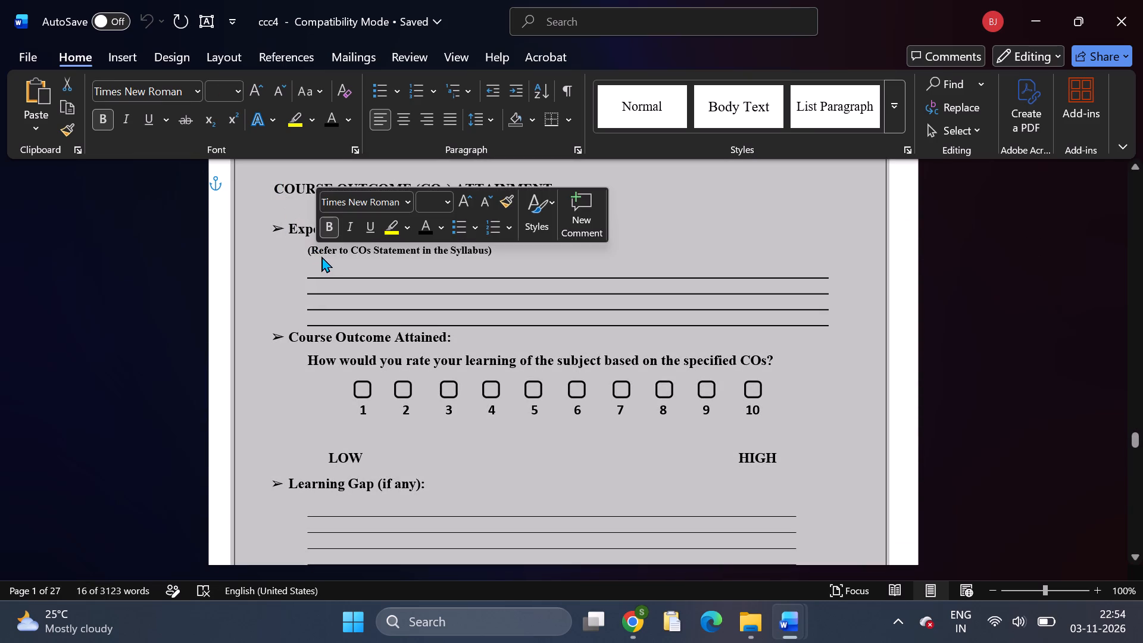
pyautogui.scroll(-6, 443, 263)
pyautogui.scroll(-7, 619, 346)
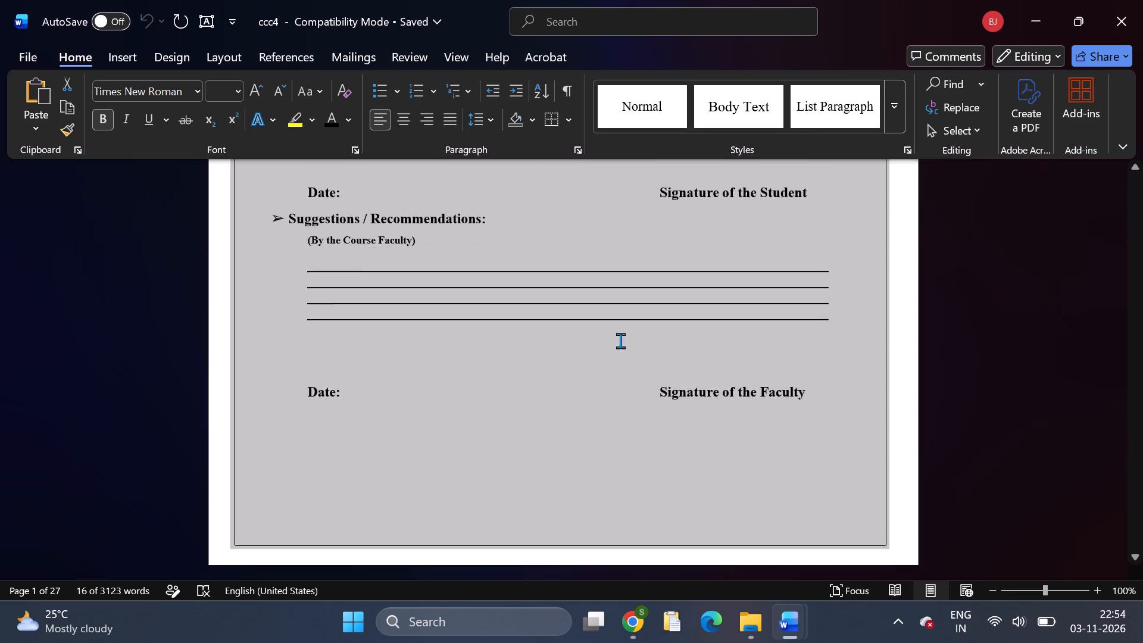
pyautogui.scroll(-2, 621, 341)
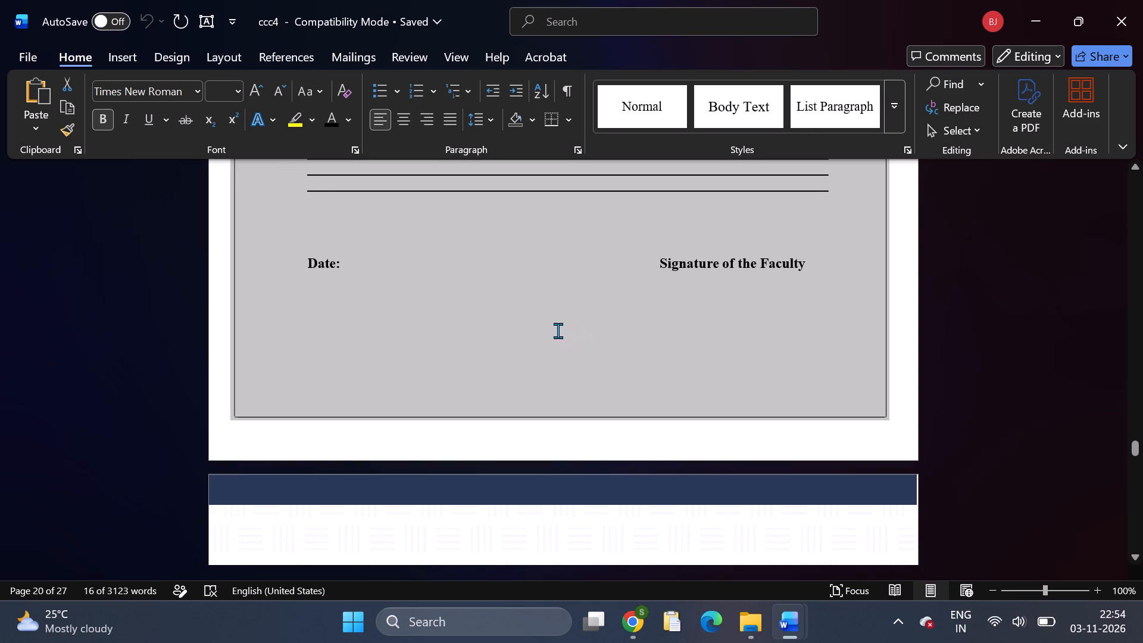
pyautogui.hotkey('ctrl', 'c')
# Paste the copied Course Outcome (COs) Attainment page onto blank page 24 of the devops project report and check the result.
pyautogui.click(810, 560)
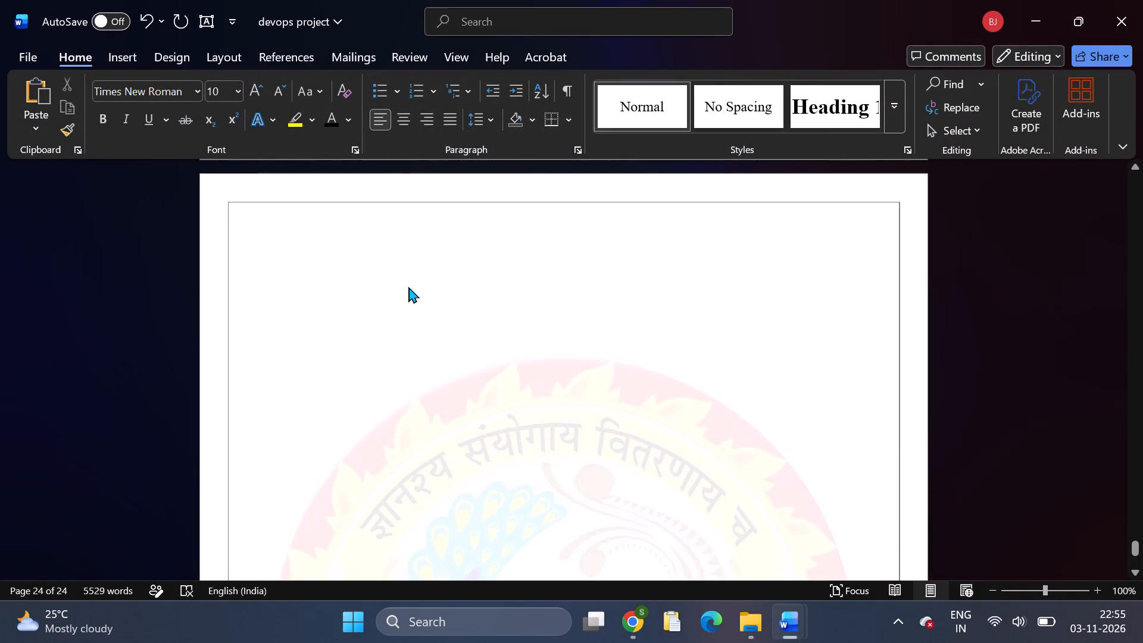
pyautogui.click(384, 266)
pyautogui.hotkey('ctrl', 'v')
pyautogui.scroll(3, 610, 317)
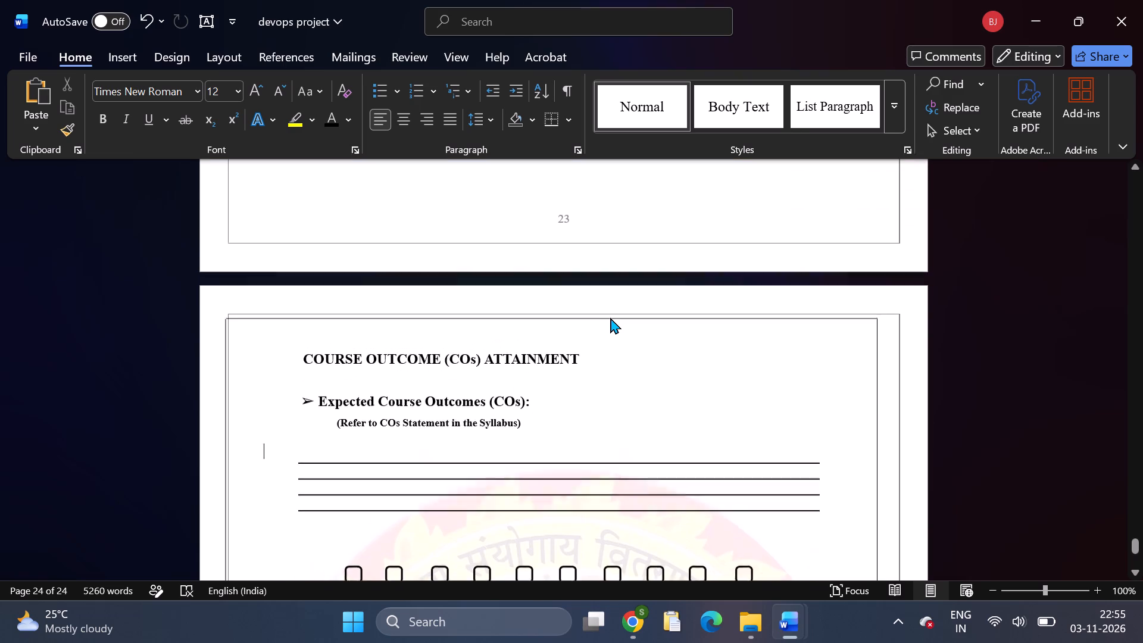
pyautogui.scroll(-18, 612, 319)
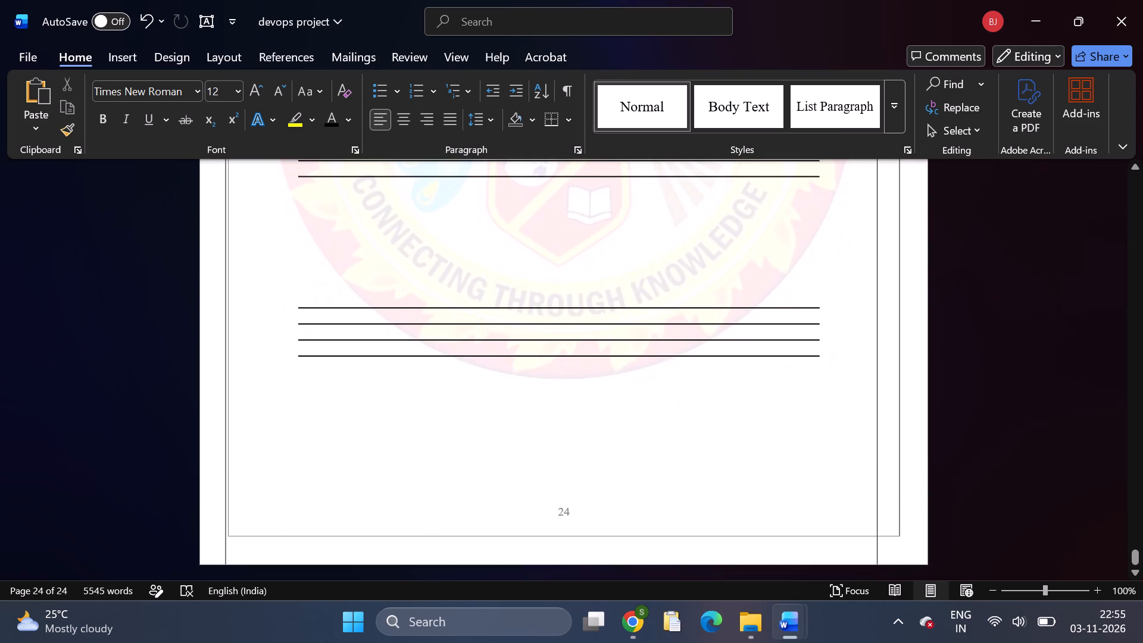
pyautogui.scroll(-2, 620, 329)
# Return to the ccc4 report and copy the Course Outcome (COs) Attainment page's bordered frame as a whole object.
pyautogui.click(736, 537)
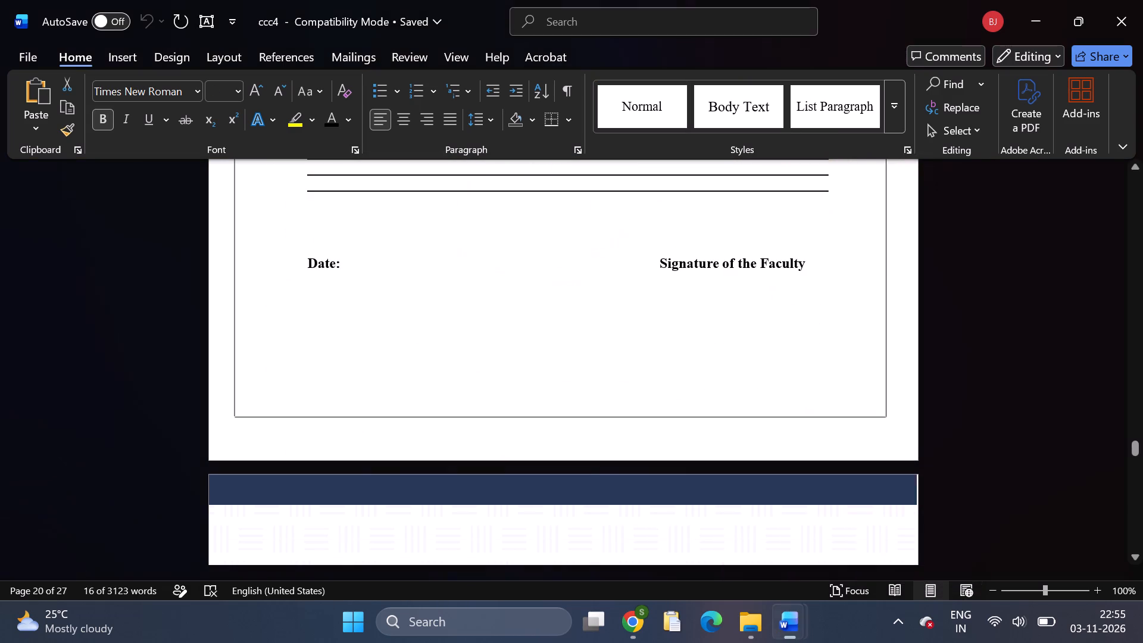
pyautogui.scroll(16, 666, 360)
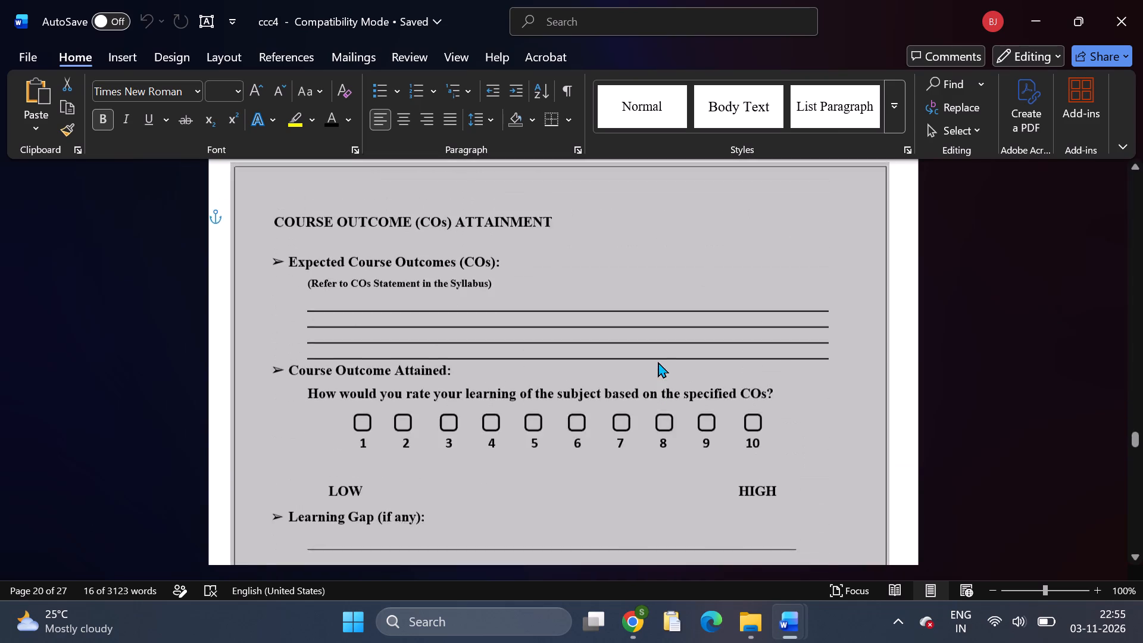
pyautogui.scroll(2, 657, 361)
pyautogui.click(607, 353)
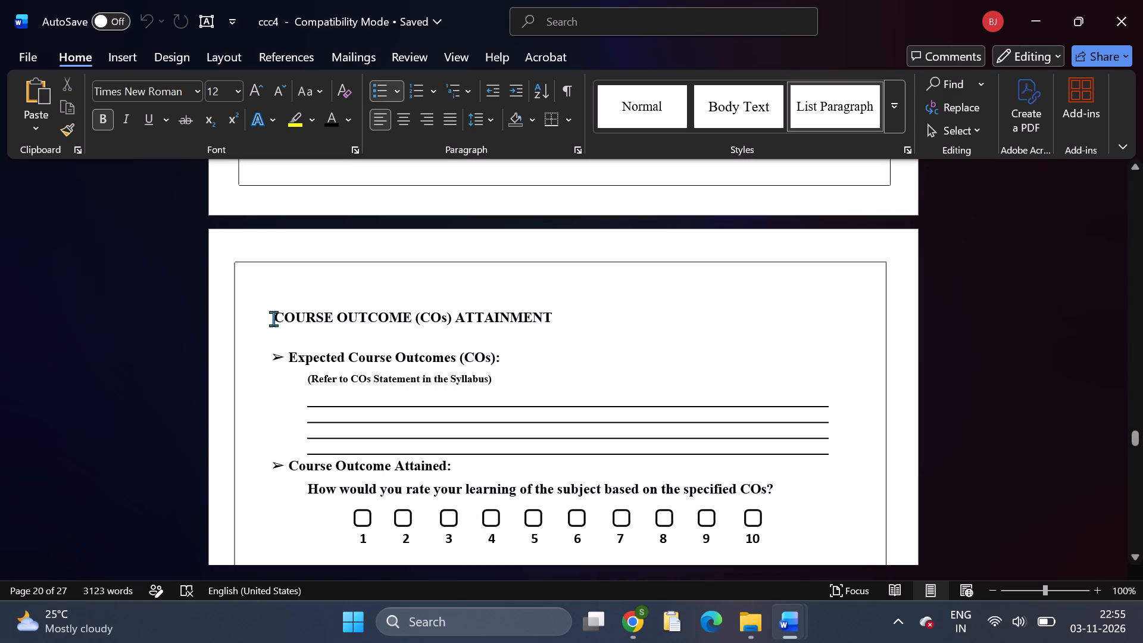
pyautogui.doubleClick(277, 317)
pyautogui.click(277, 316)
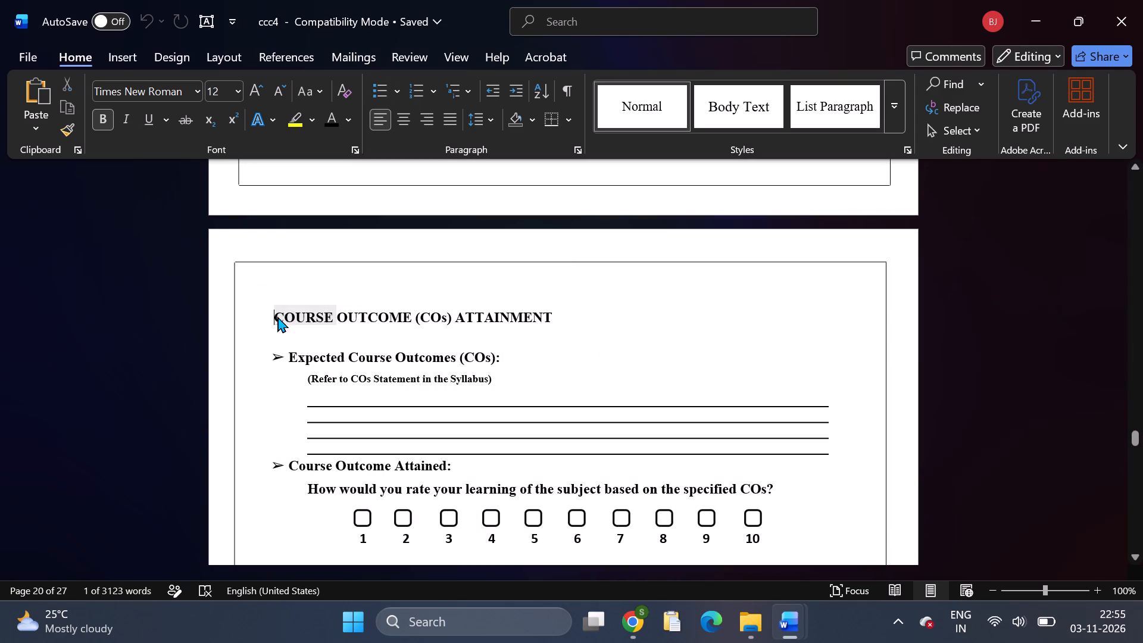
pyautogui.moveTo(277, 316); pyautogui.dragTo(363, 364)
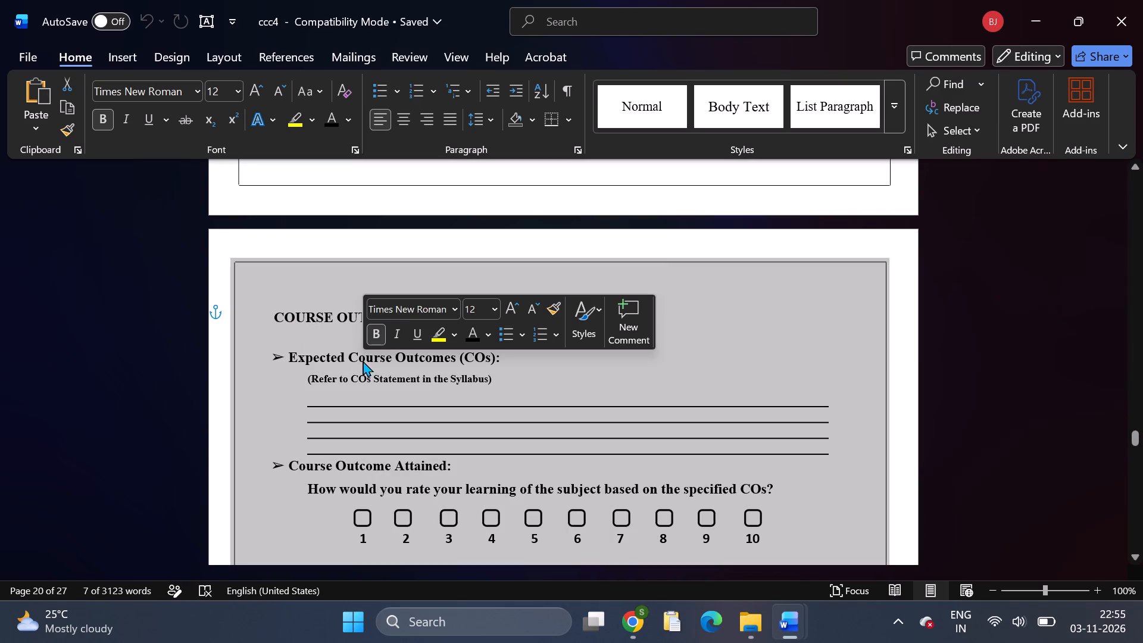
pyautogui.click(584, 405)
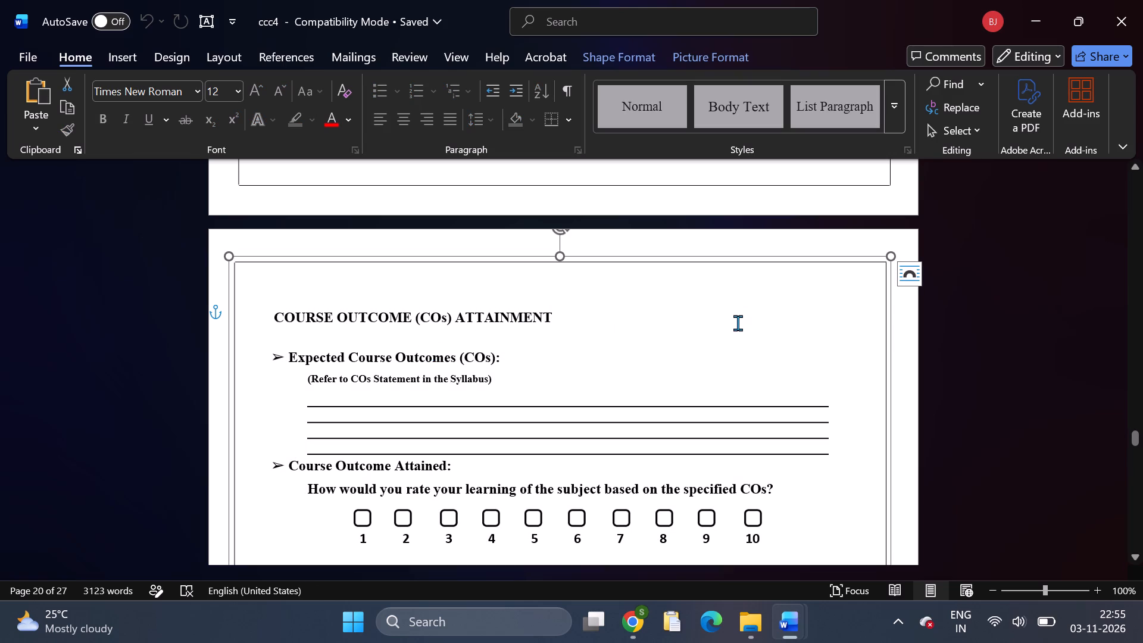
pyautogui.hotkey('ctrl', 'c')
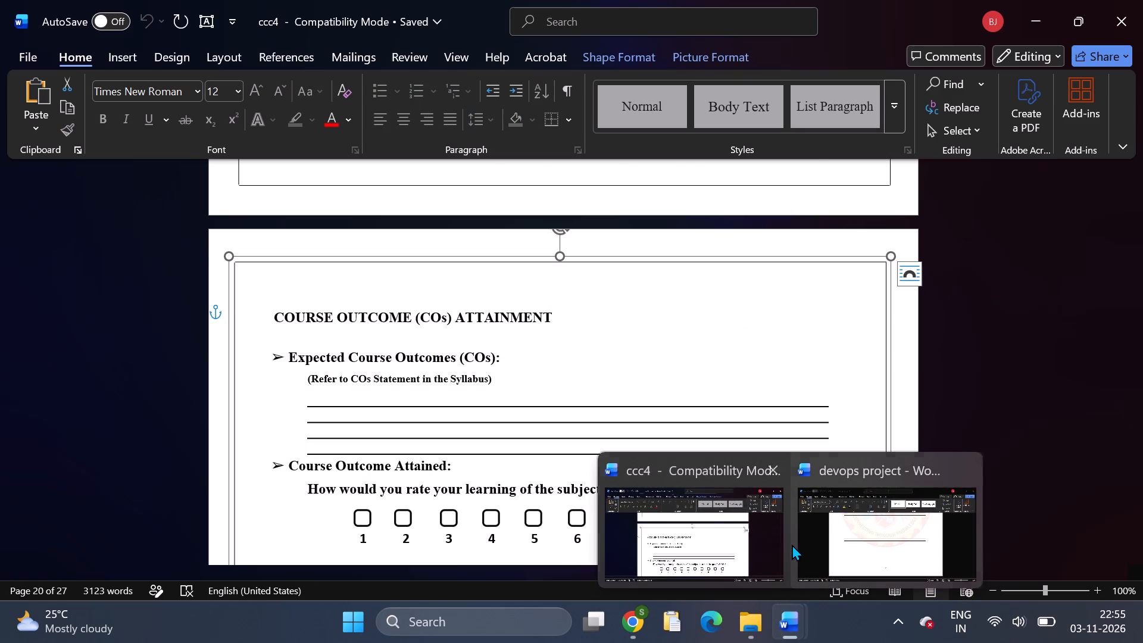
# Switch to the devops project report and undo the Course Outcome (COs) Attainment content pasted on page 24.
pyautogui.click(805, 539)
pyautogui.hotkey('ctrl', 'z')
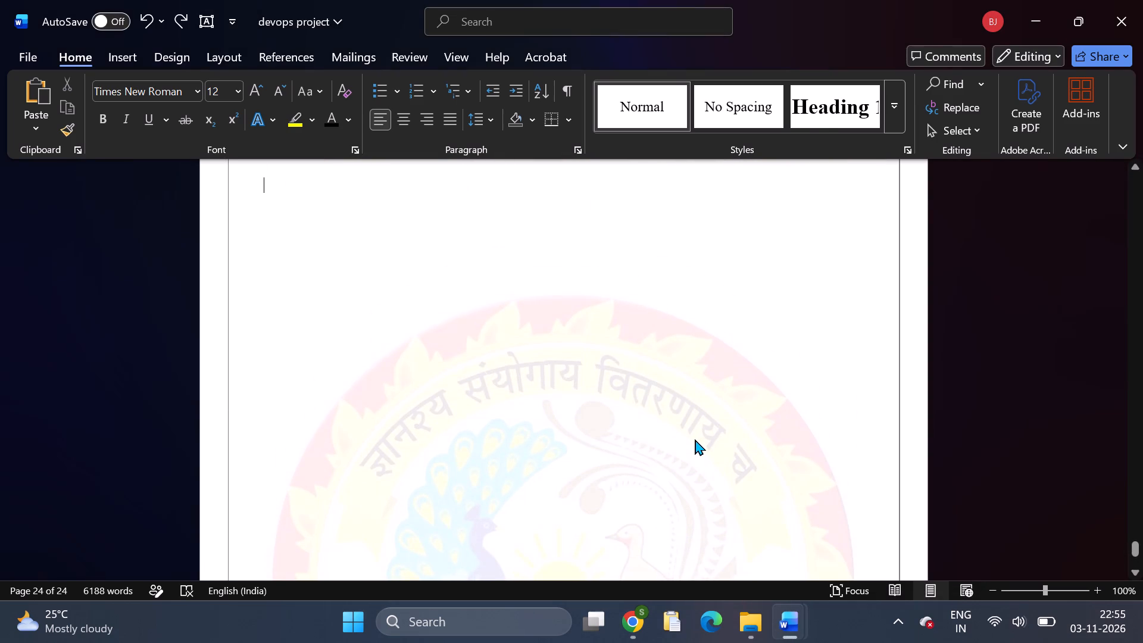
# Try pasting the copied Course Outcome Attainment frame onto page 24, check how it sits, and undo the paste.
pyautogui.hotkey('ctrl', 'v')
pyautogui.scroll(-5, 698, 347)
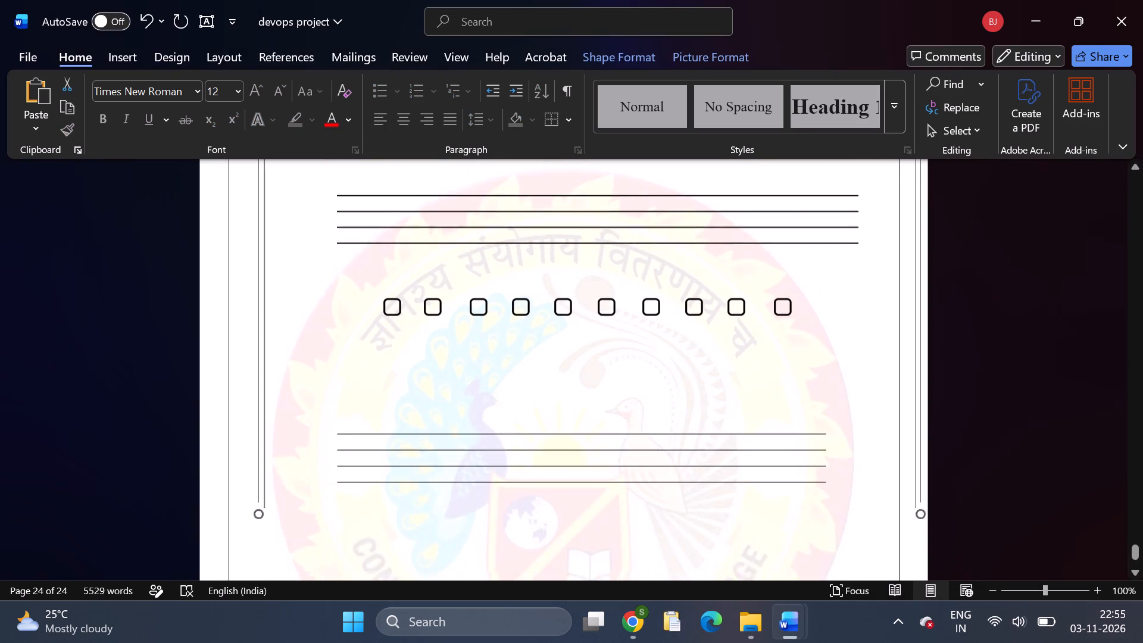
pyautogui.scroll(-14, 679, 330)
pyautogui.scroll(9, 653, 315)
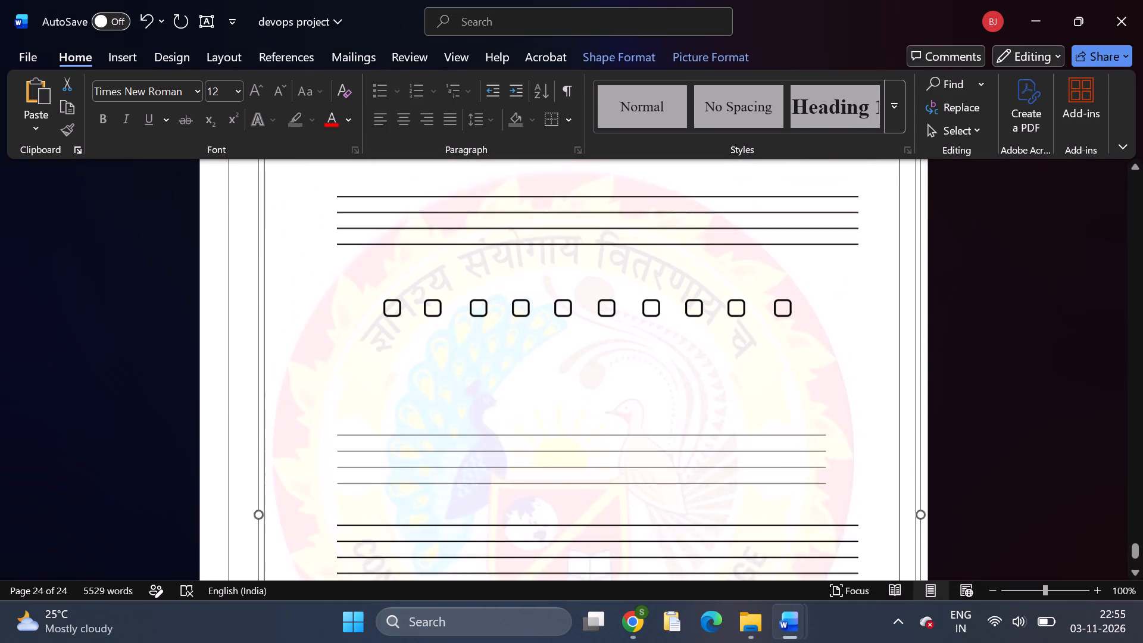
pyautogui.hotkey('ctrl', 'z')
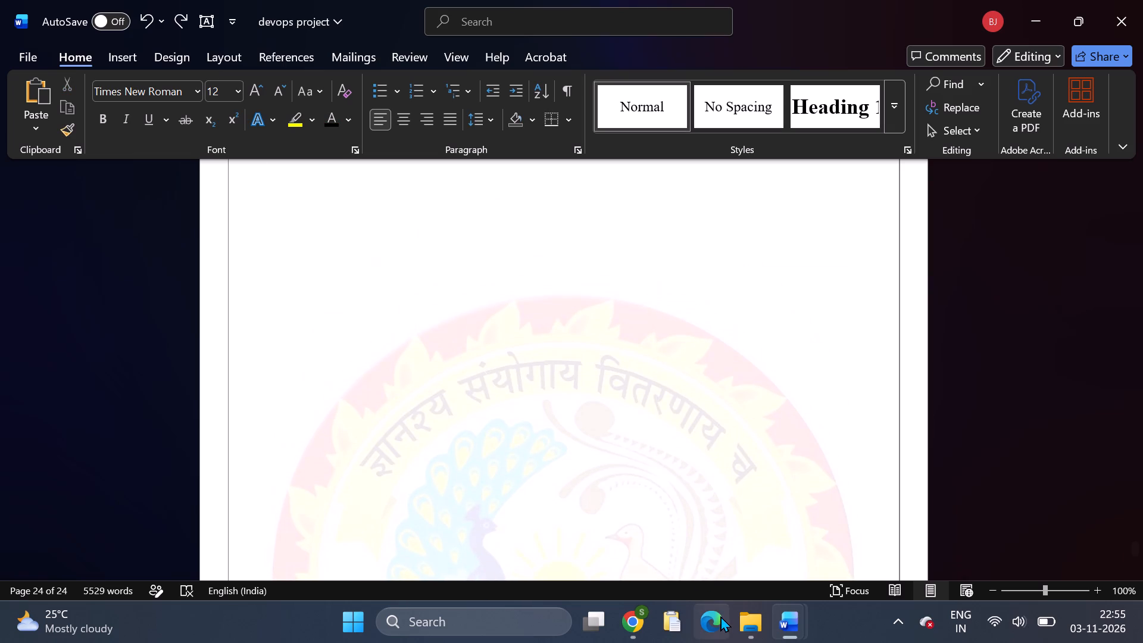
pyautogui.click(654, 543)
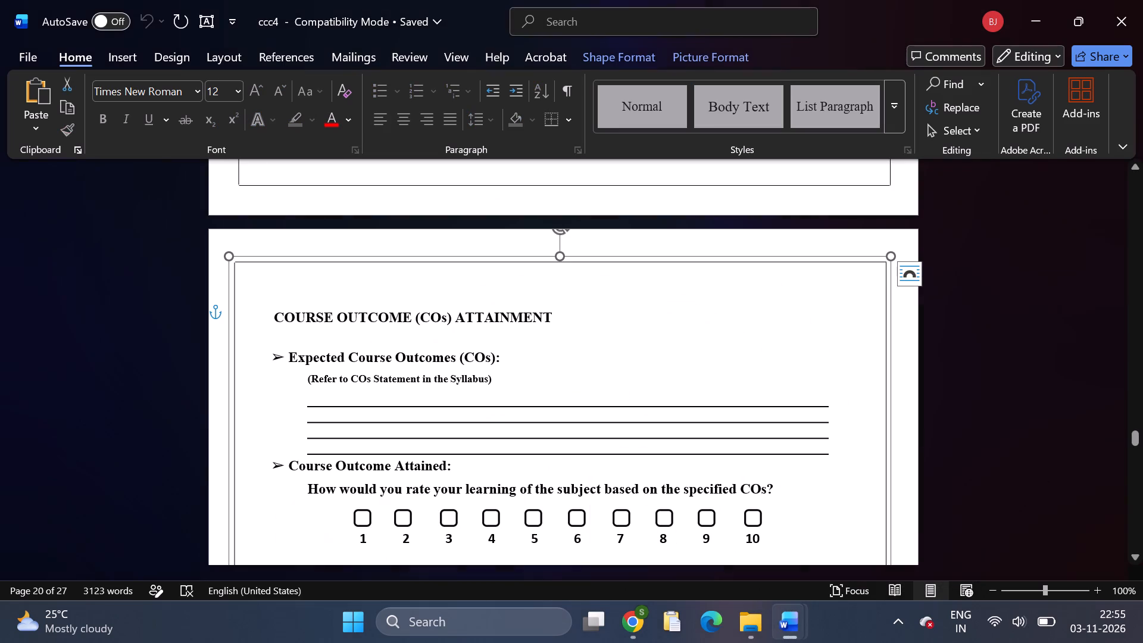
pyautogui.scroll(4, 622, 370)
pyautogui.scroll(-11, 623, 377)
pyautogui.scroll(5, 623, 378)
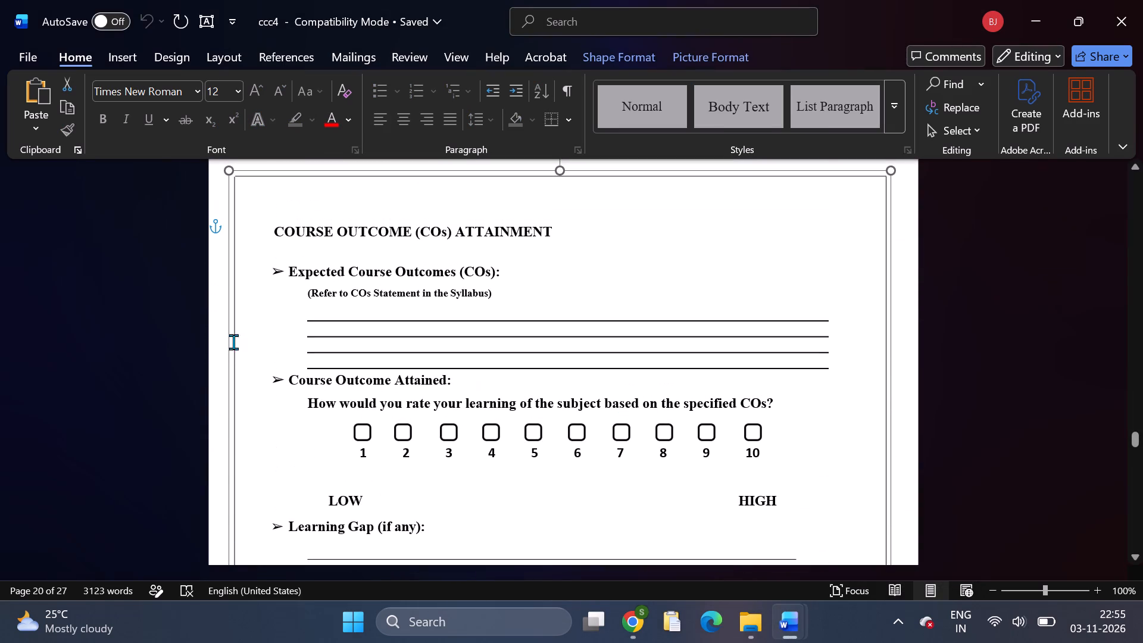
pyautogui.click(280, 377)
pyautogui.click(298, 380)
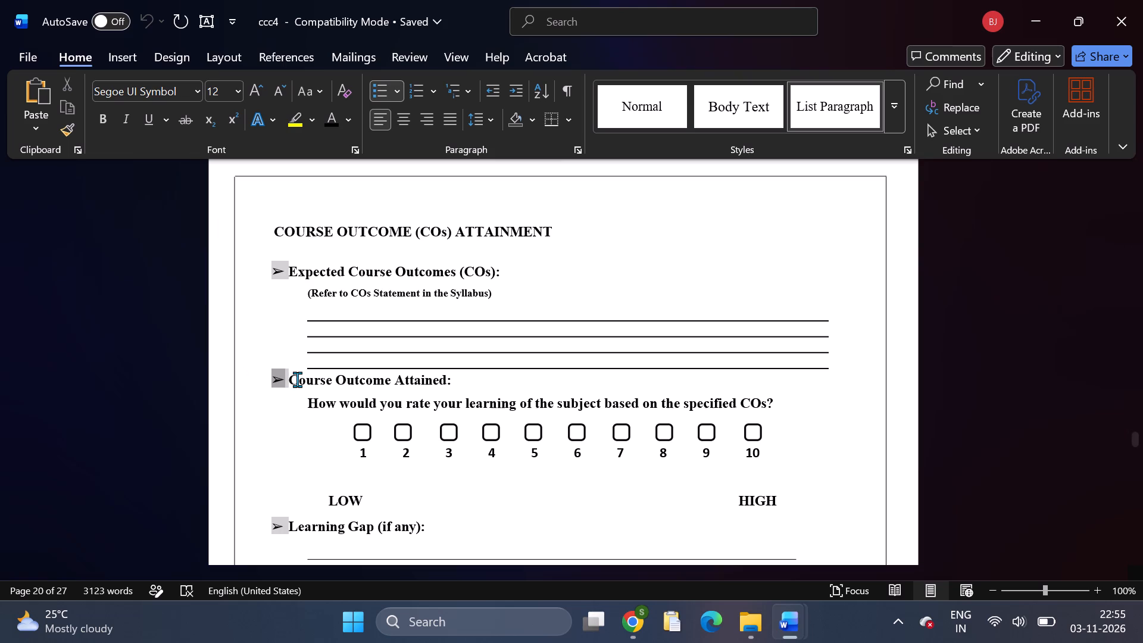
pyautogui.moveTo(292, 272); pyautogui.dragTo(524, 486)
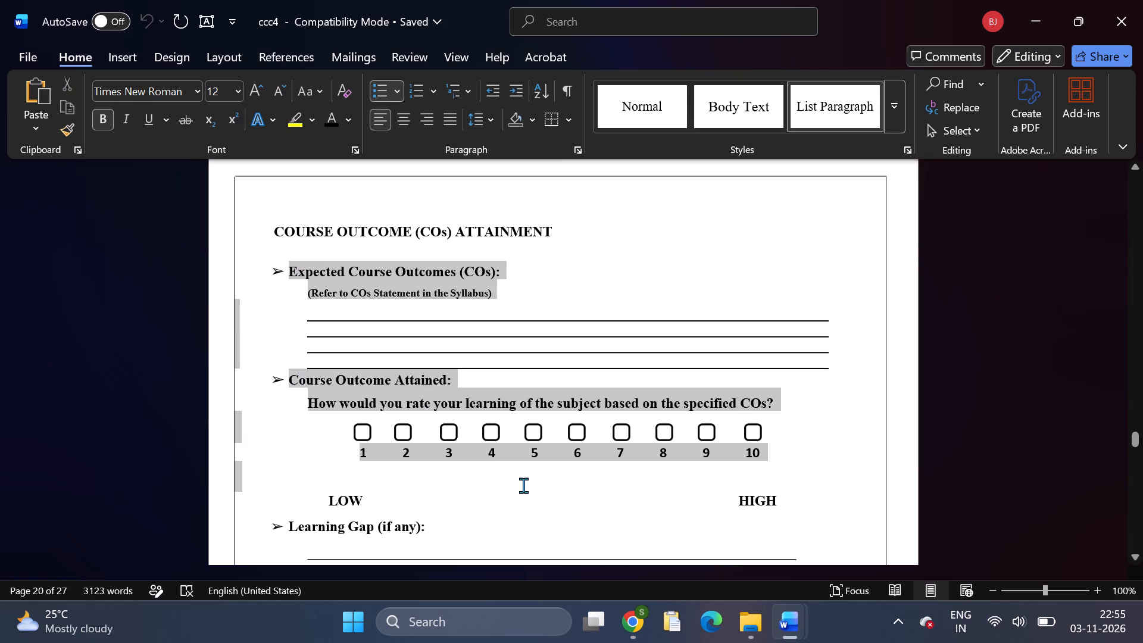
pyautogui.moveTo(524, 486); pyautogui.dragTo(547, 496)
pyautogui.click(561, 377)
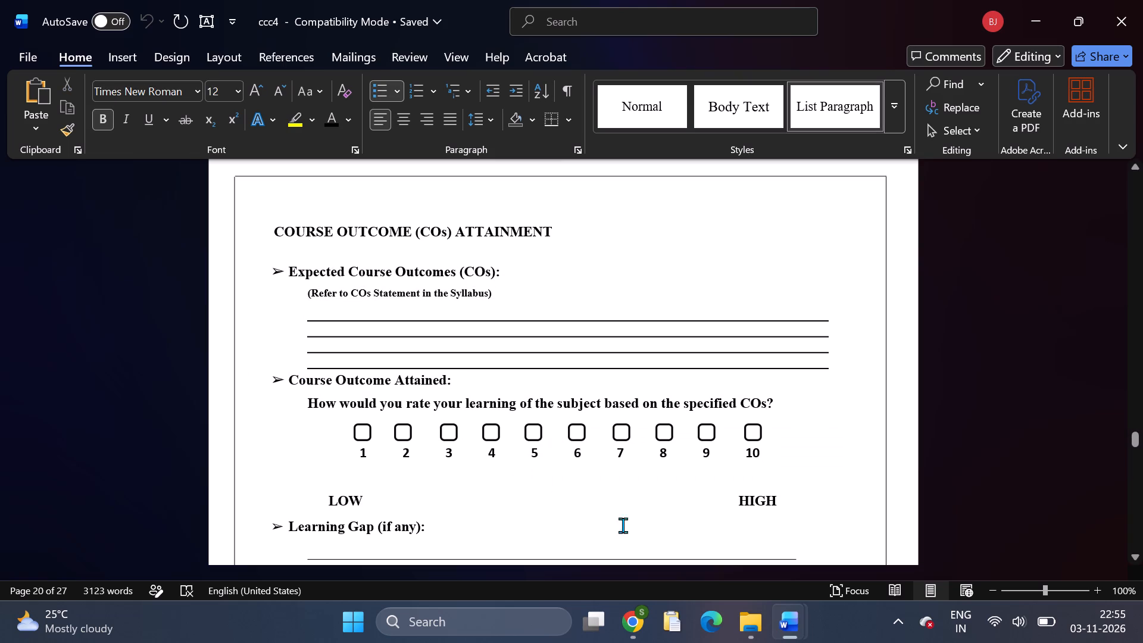
# Paste the copied frame onto page 24 of the devops project report and shift it left to fit inside the page border.
pyautogui.click(779, 617)
pyautogui.click(810, 563)
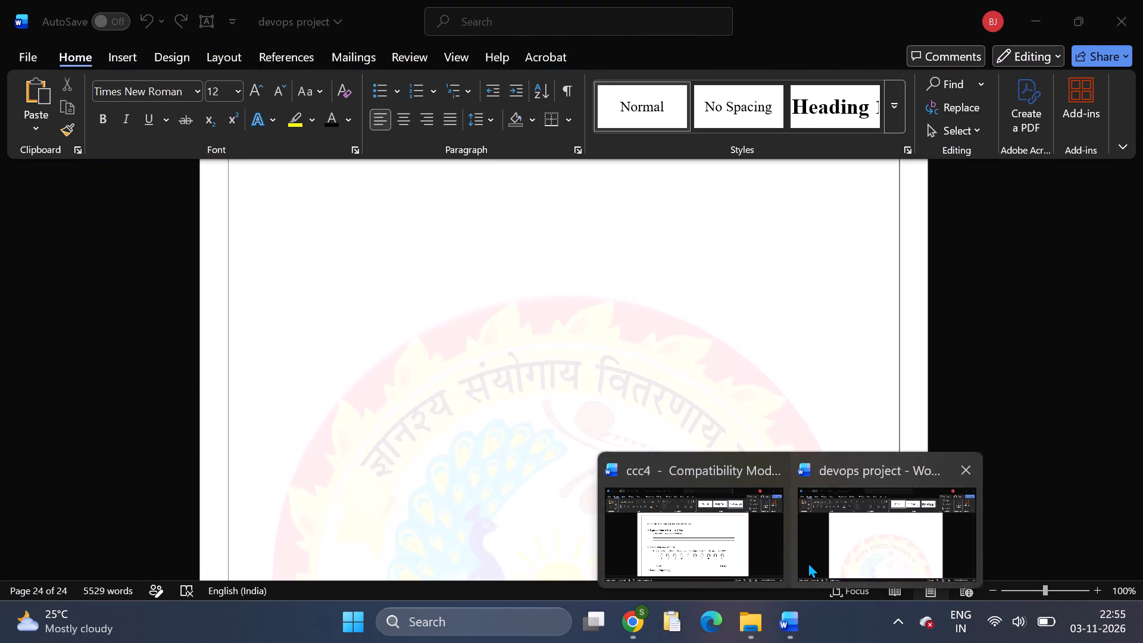
pyautogui.hotkey('ctrl', 'v')
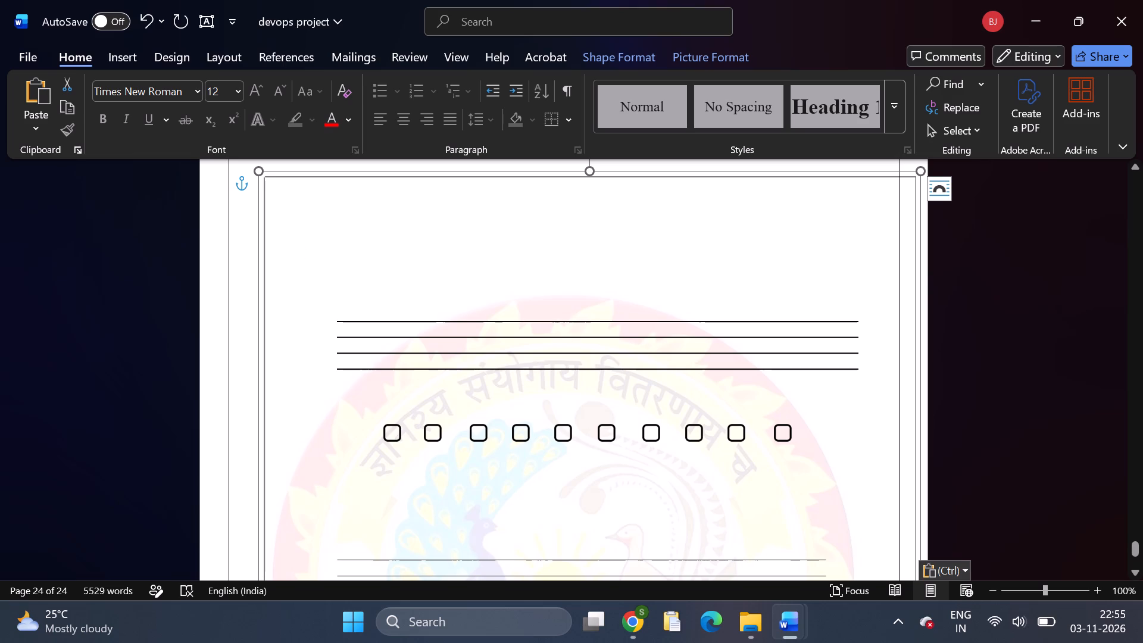
pyautogui.moveTo(266, 232); pyautogui.dragTo(244, 232)
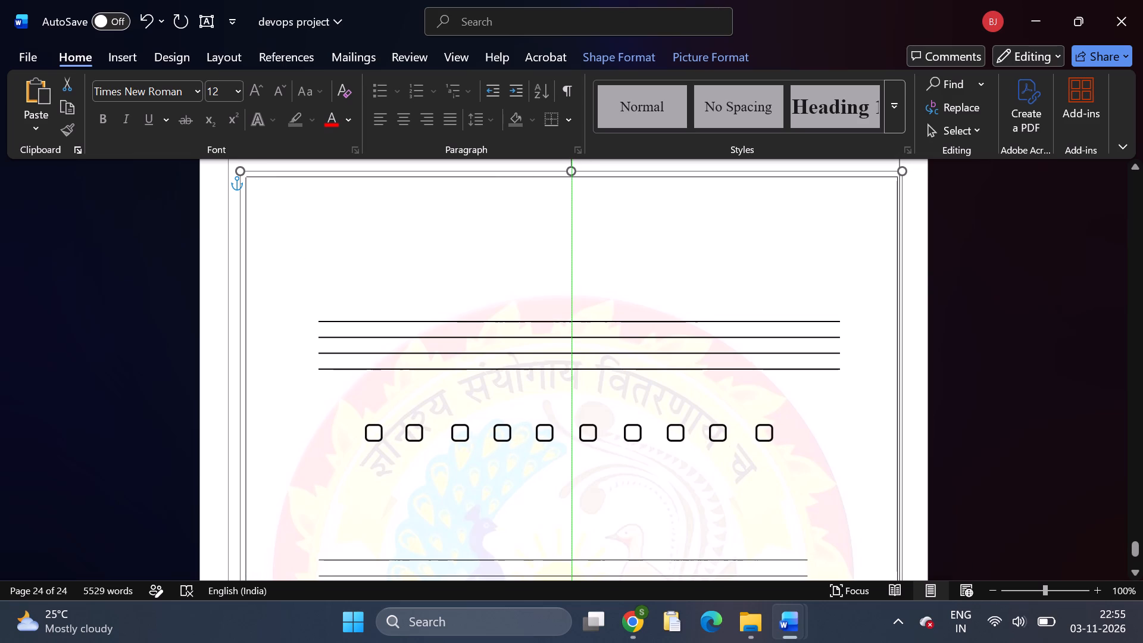
pyautogui.moveTo(244, 232); pyautogui.dragTo(243, 232)
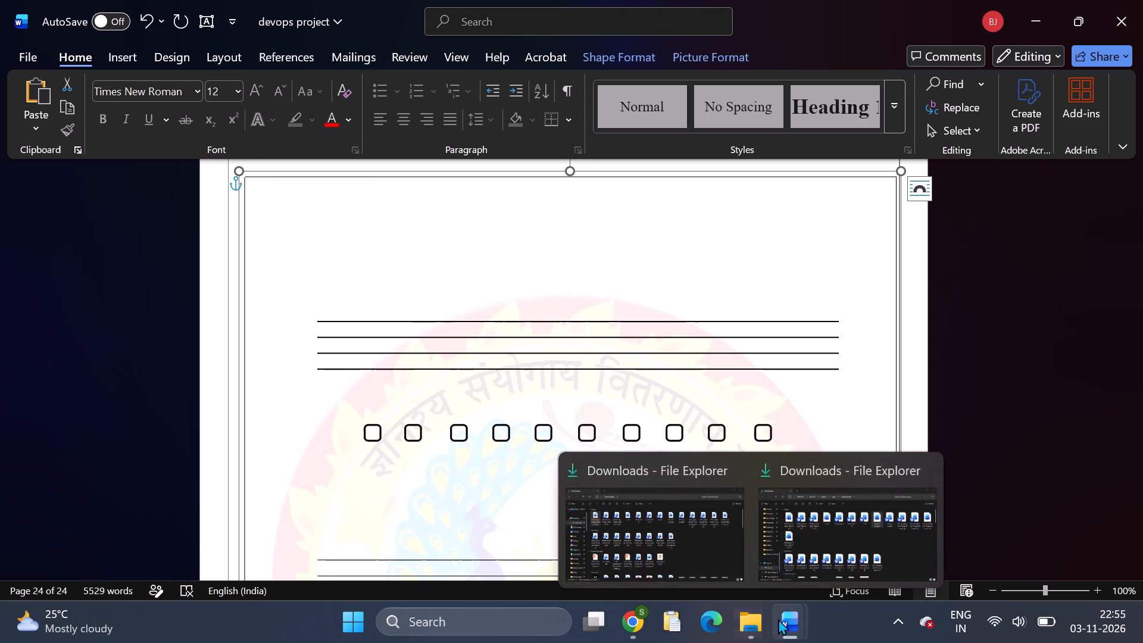
# Switch to the ccc4 report and copy the heading COURSE OUTCOME (COs) ATTAINMENT, leaving out its first letter.
pyautogui.click(733, 562)
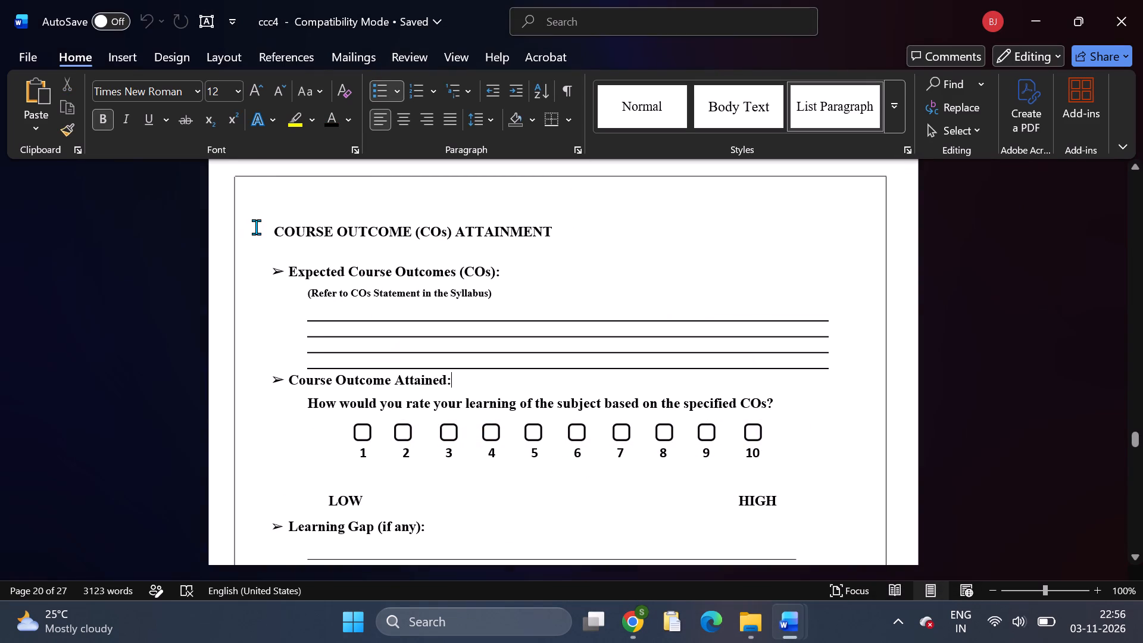
pyautogui.moveTo(276, 229); pyautogui.dragTo(486, 247)
pyautogui.click(486, 247)
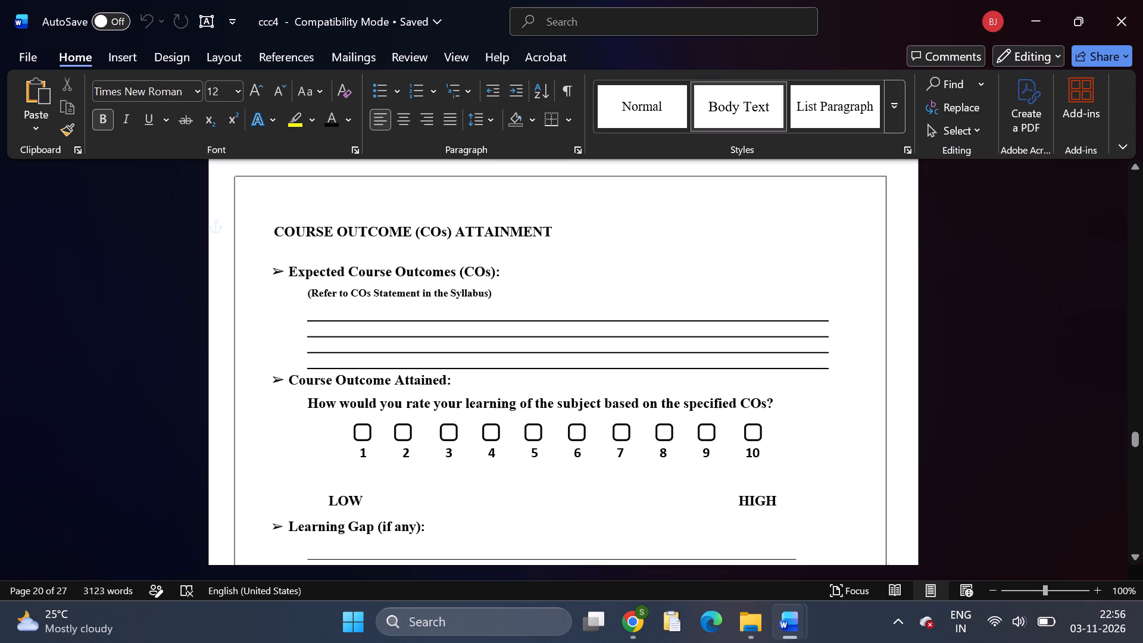
pyautogui.moveTo(551, 230); pyautogui.dragTo(305, 236)
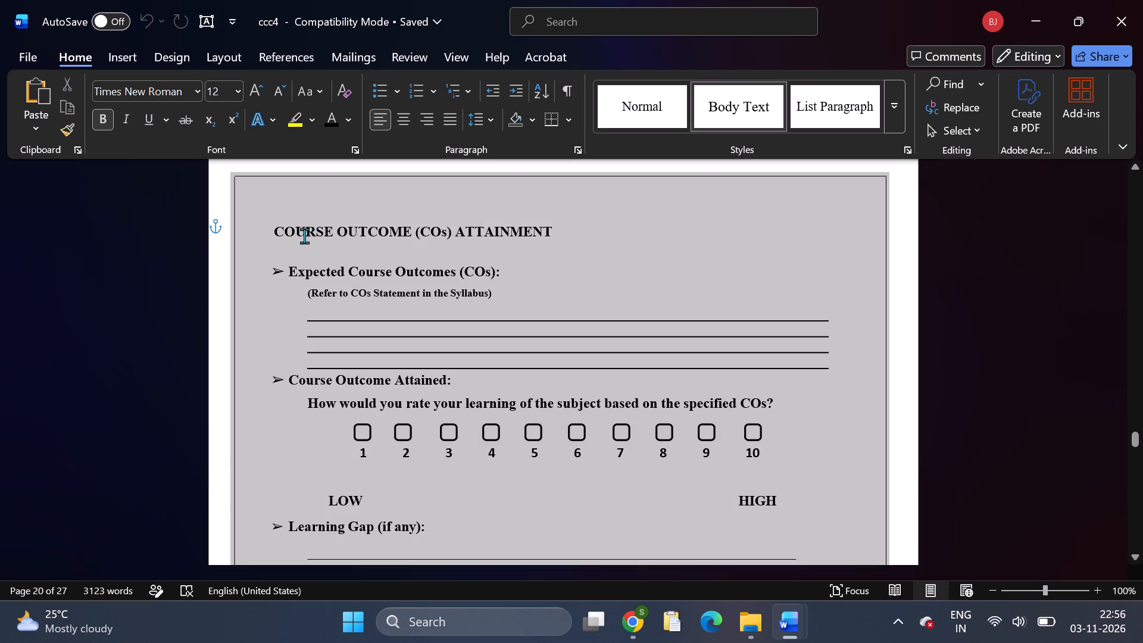
pyautogui.moveTo(305, 236); pyautogui.dragTo(287, 228)
pyautogui.moveTo(287, 228); pyautogui.dragTo(327, 232)
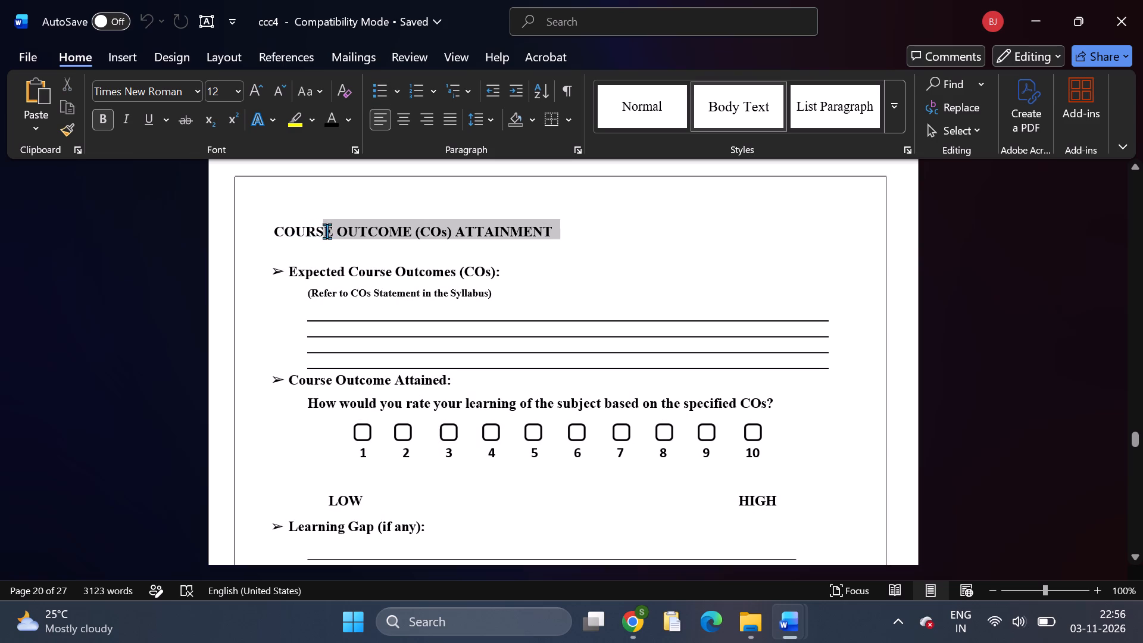
pyautogui.moveTo(327, 232); pyautogui.dragTo(291, 232)
pyautogui.moveTo(291, 232); pyautogui.dragTo(280, 230)
pyautogui.hotkey('ctrl', 'c')
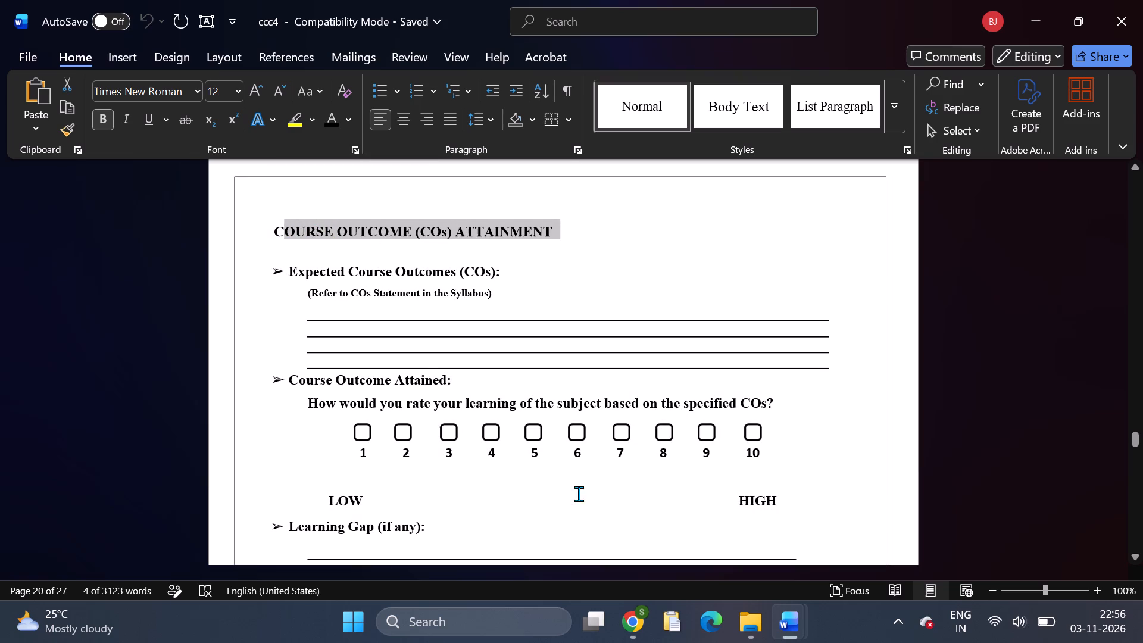
# Paste the heading on a new line inside the frame on page 24 of the devops project report and add its missing initial C.
pyautogui.click(814, 551)
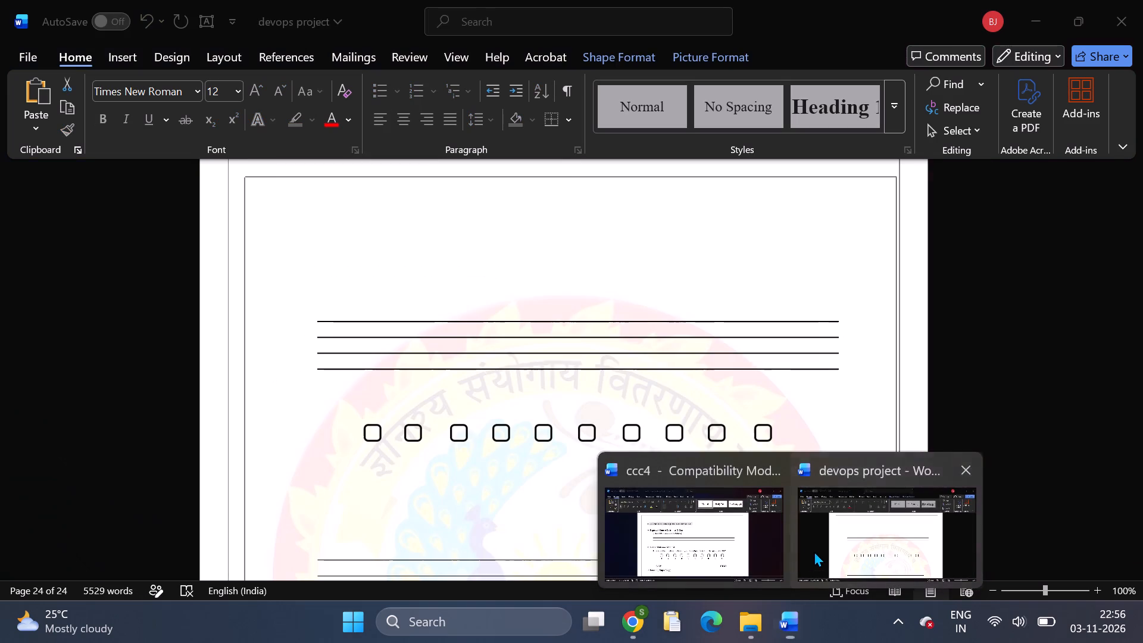
pyautogui.click(299, 205)
pyautogui.click(293, 218)
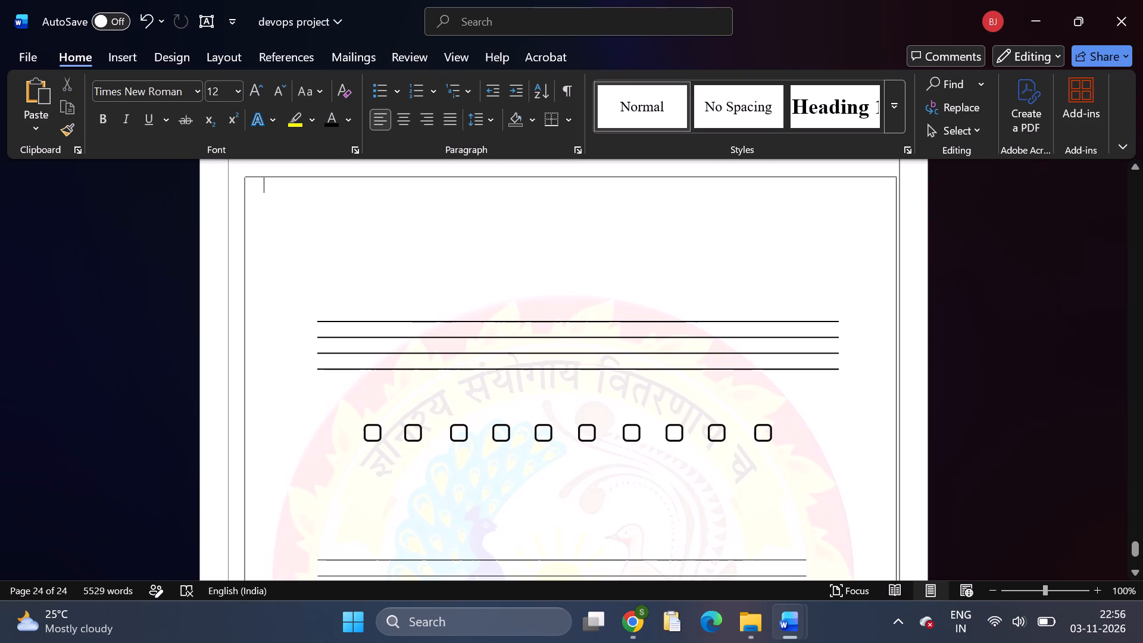
pyautogui.press('Return')
pyautogui.hotkey('ctrl', 'v')
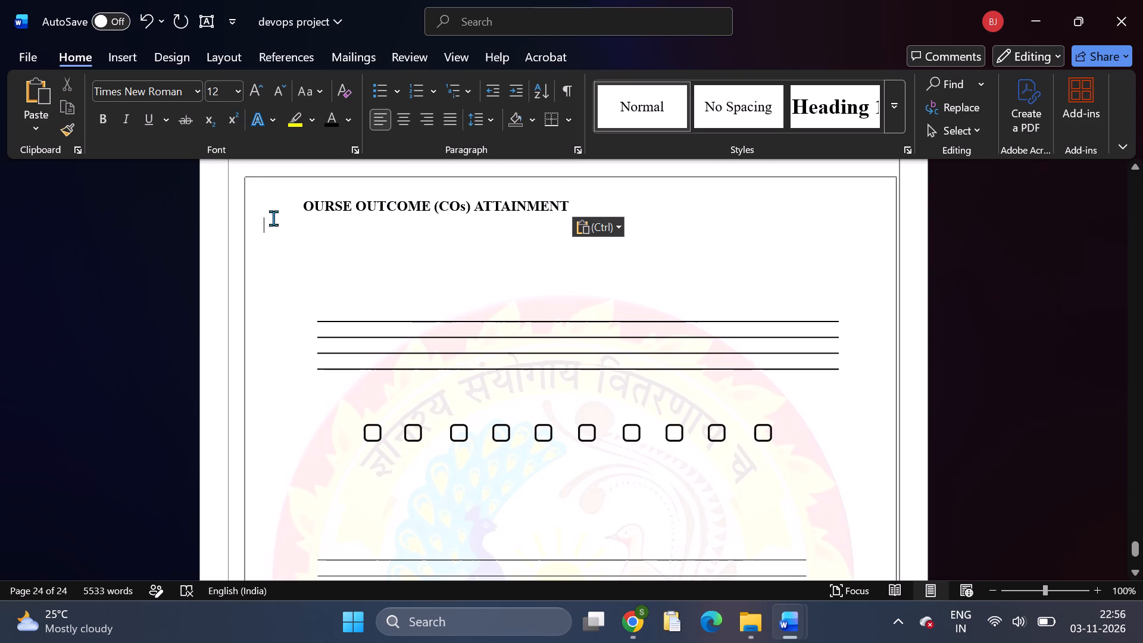
pyautogui.click(301, 207)
pyautogui.press('c')
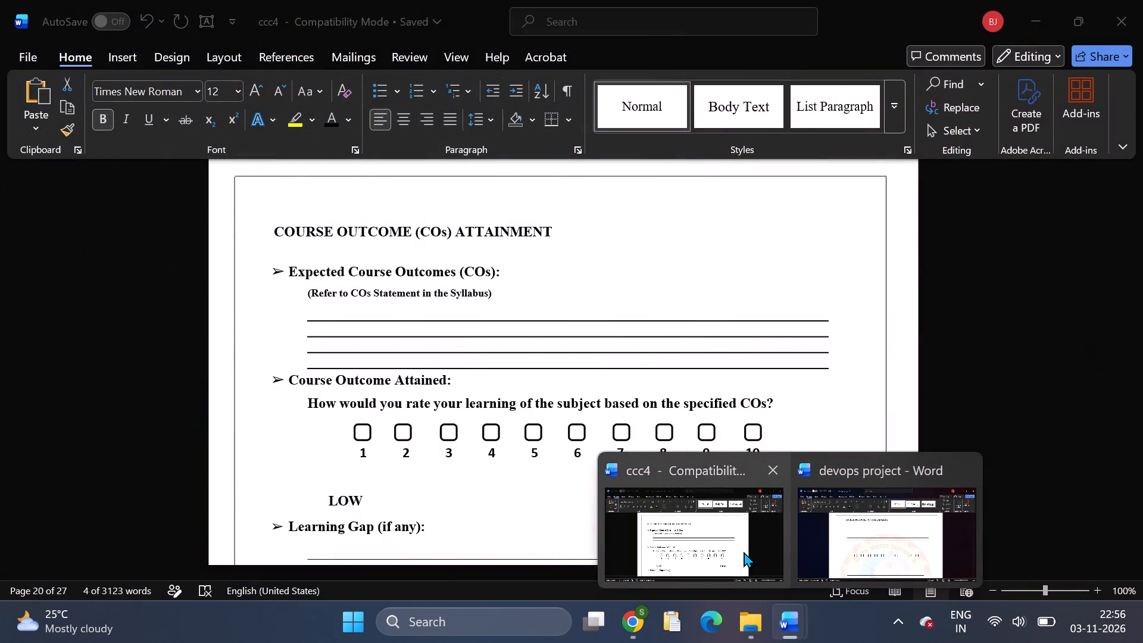
# Copy the "Expected Course Outcomes (COs):" heading and its syllabus note from ccc4 and paste them below the page 24 heading in the devops report.
pyautogui.click(744, 551)
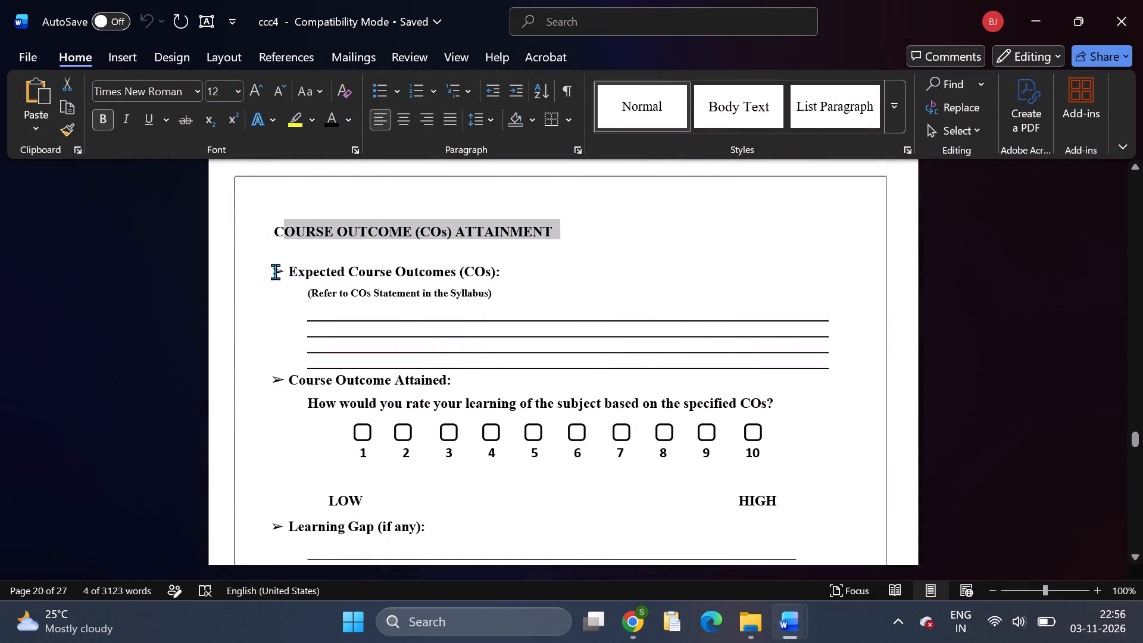
pyautogui.moveTo(270, 272); pyautogui.dragTo(498, 301)
pyautogui.hotkey('ctrl', 'c')
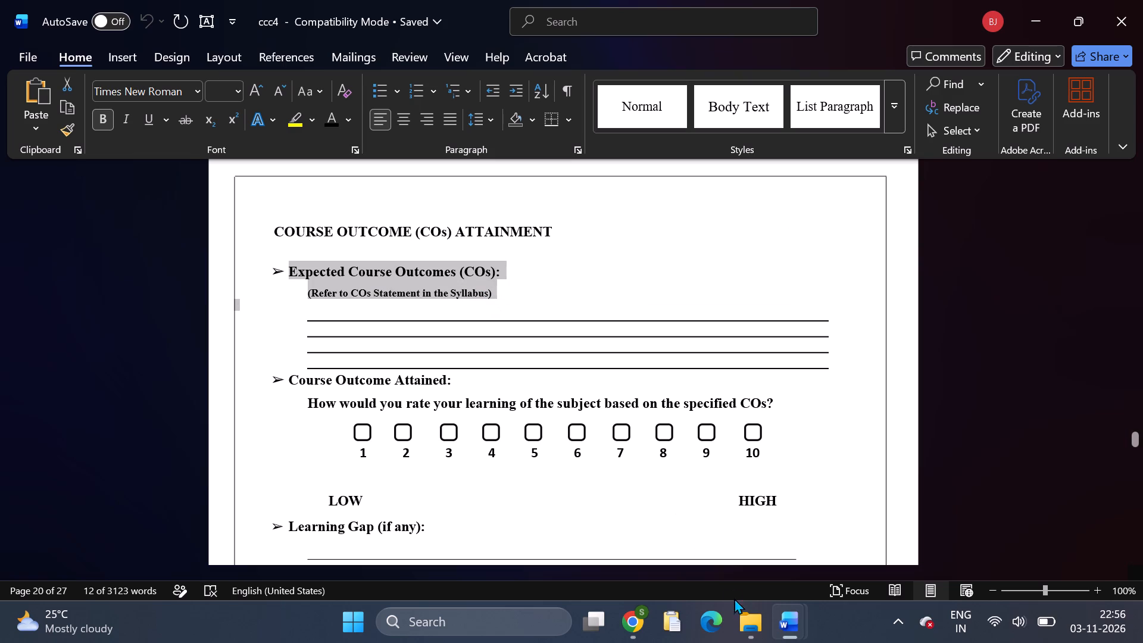
pyautogui.click(831, 556)
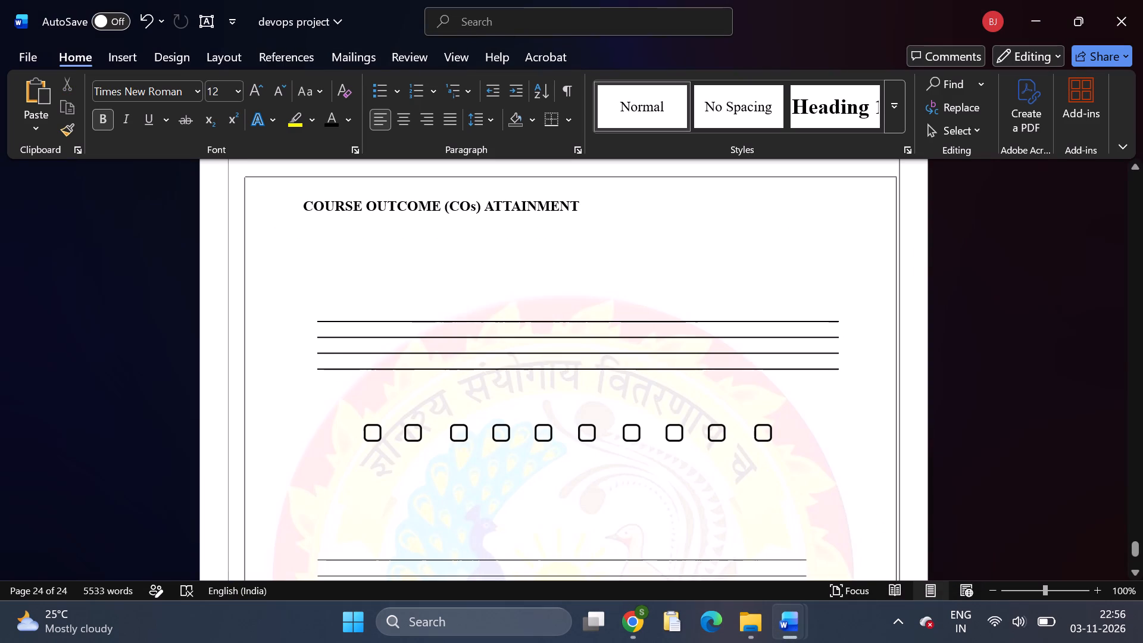
pyautogui.click(341, 251)
pyautogui.press('Return')
pyautogui.hotkey('ctrl', 'v')
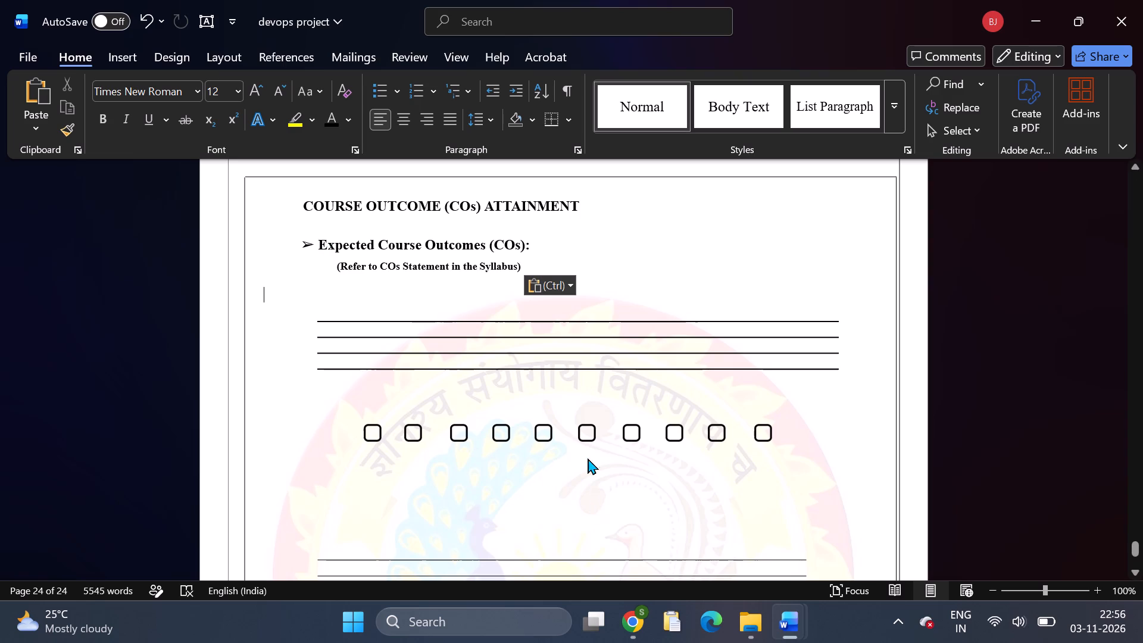
pyautogui.scroll(3, 604, 419)
pyautogui.scroll(-2, 604, 424)
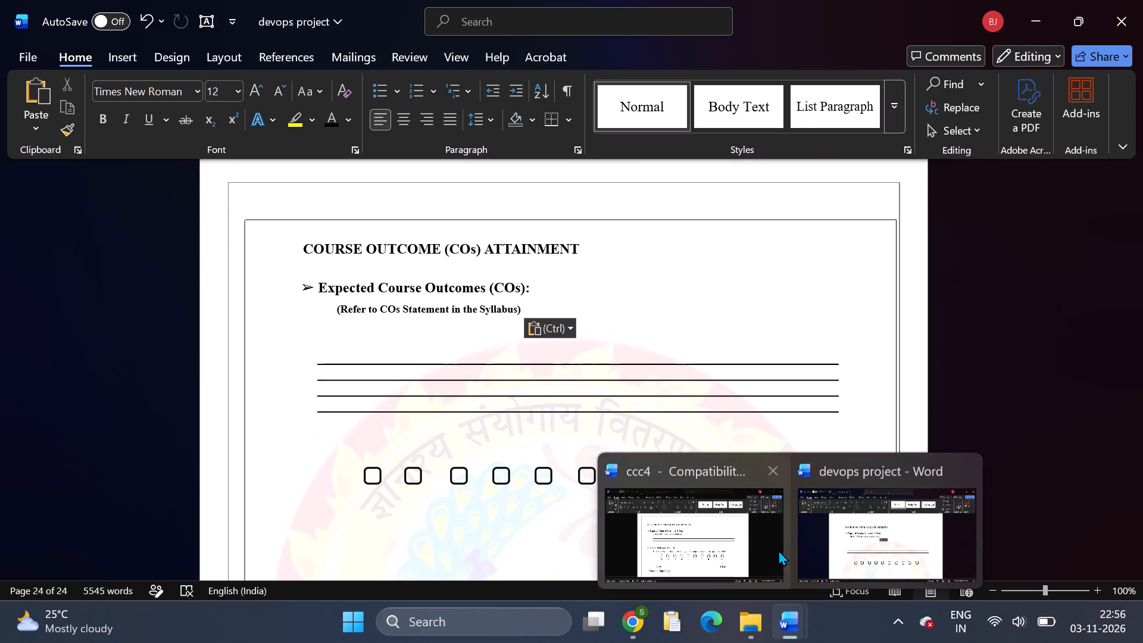
# Switch to ccc4 and copy the "Course Outcome Attained:" heading together with the question on rating your learning of the subject.
pyautogui.click(745, 548)
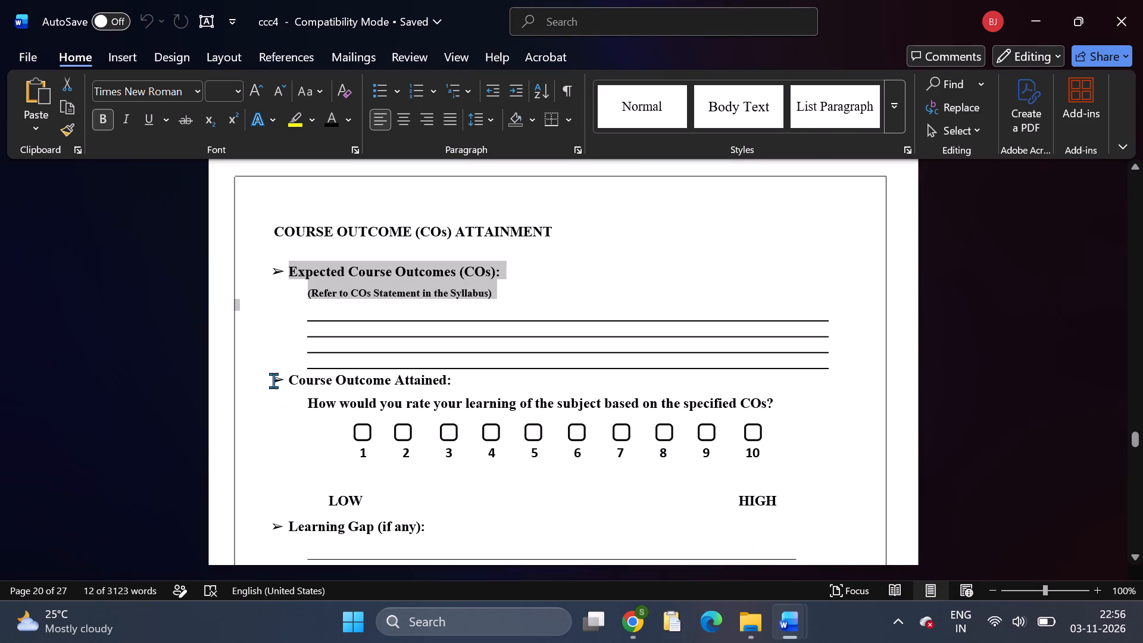
pyautogui.moveTo(273, 381); pyautogui.dragTo(325, 426)
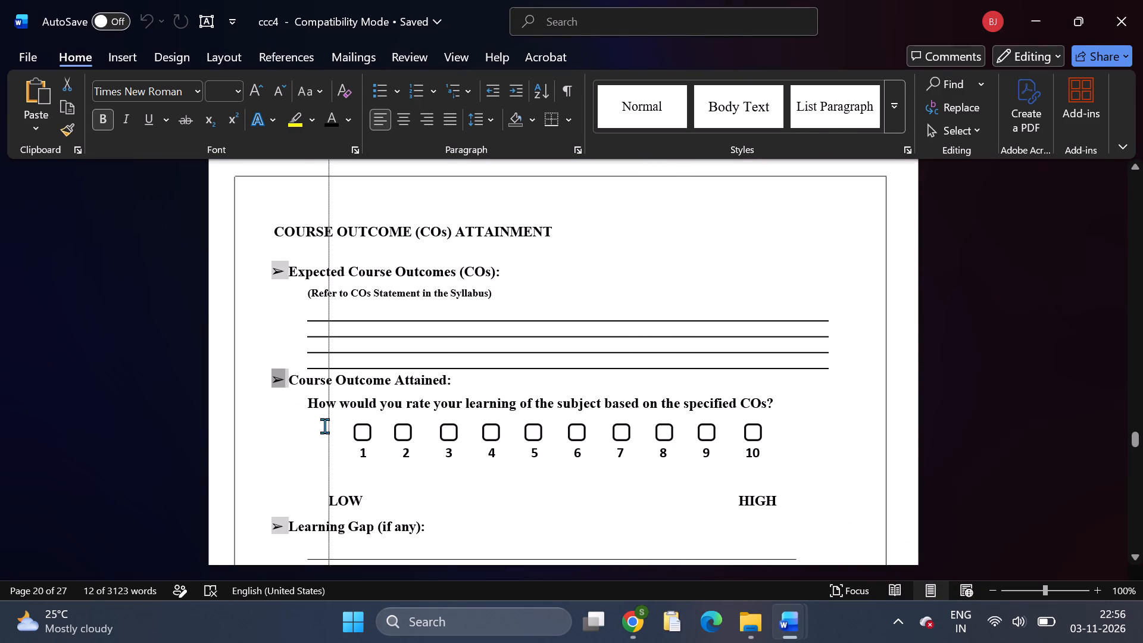
pyautogui.moveTo(325, 426); pyautogui.dragTo(244, 423)
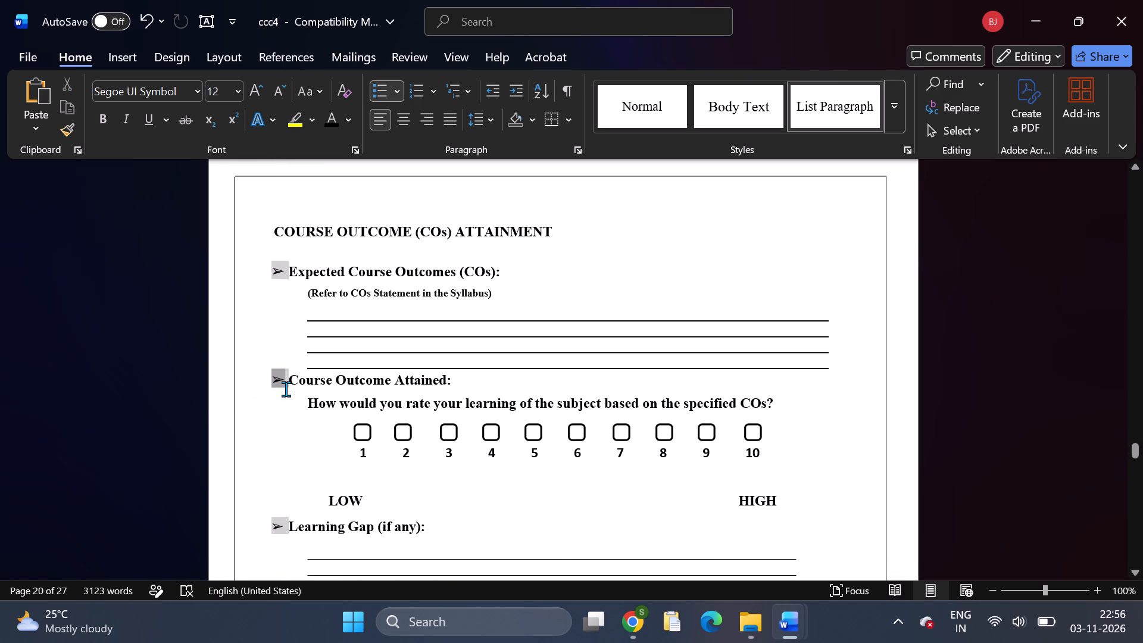
pyautogui.hotkey('ctrl', 'z')
pyautogui.moveTo(291, 380); pyautogui.dragTo(773, 425)
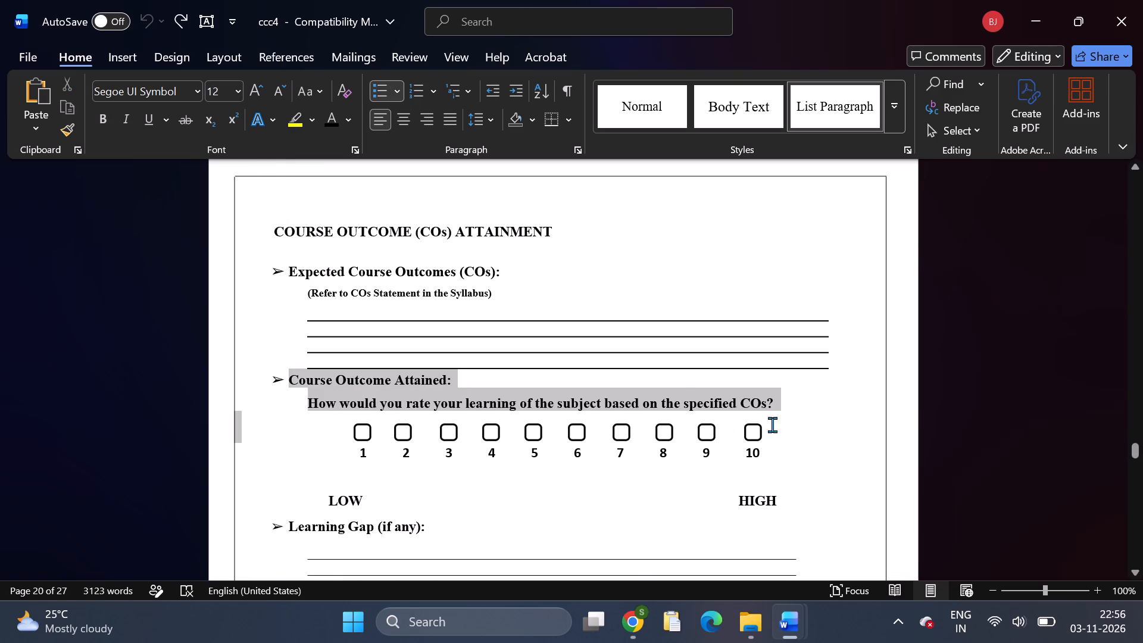
pyautogui.moveTo(773, 425); pyautogui.dragTo(775, 424)
pyautogui.hotkey('ctrl', 'c')
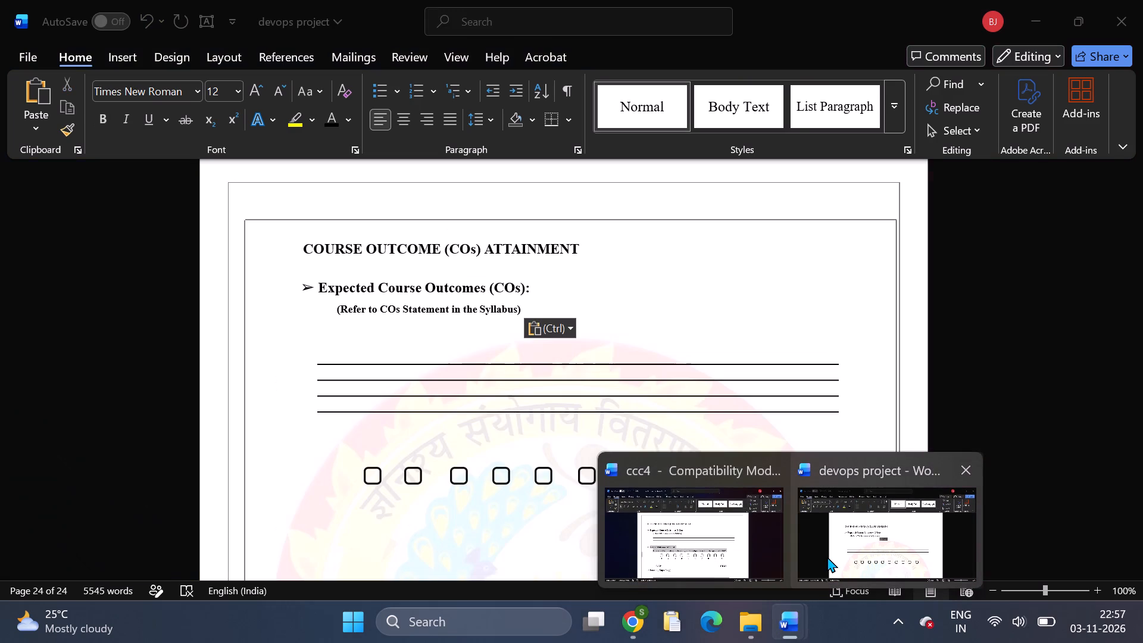
# Paste the copied heading and rating question above the row of checkboxes on page 24 of the devops project report.
pyautogui.click(827, 556)
pyautogui.click(323, 438)
pyautogui.doubleClick(325, 432)
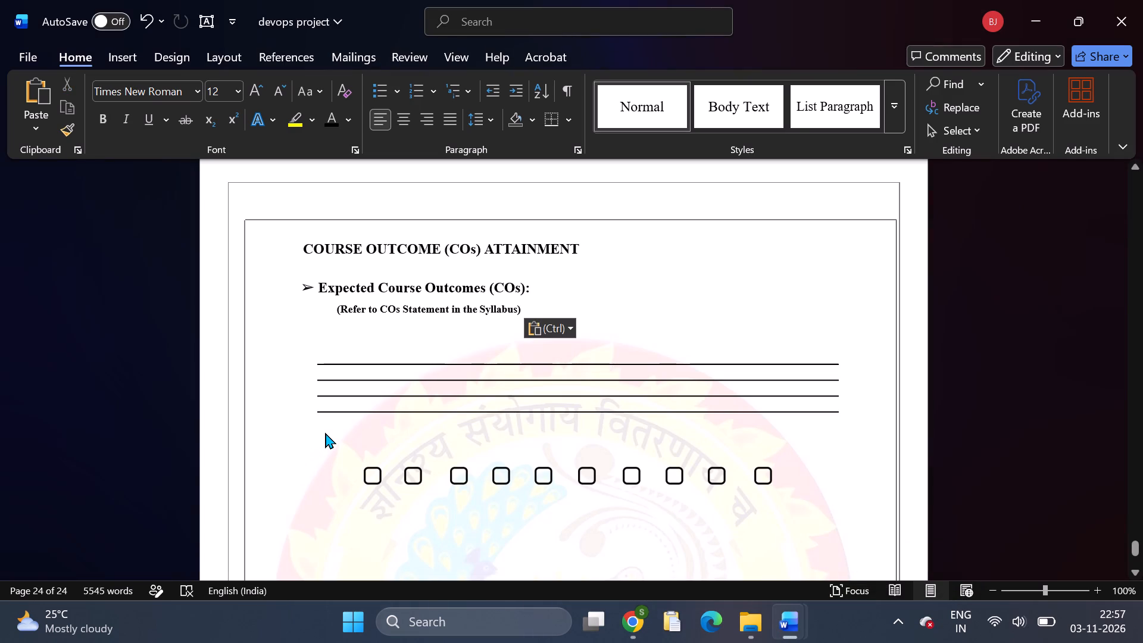
pyautogui.press('Return')
pyautogui.press('Return')
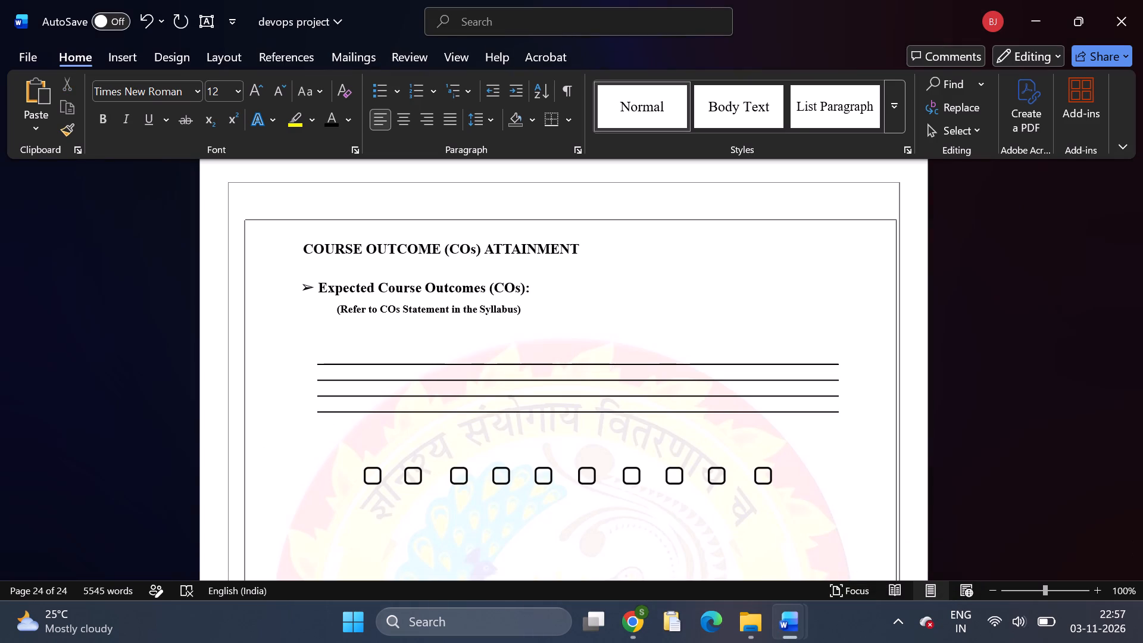
pyautogui.press('BackSpace')
pyautogui.press('BackSpace')
pyautogui.hotkey('ctrl', 'c')
pyautogui.hotkey('ctrl', 'v')
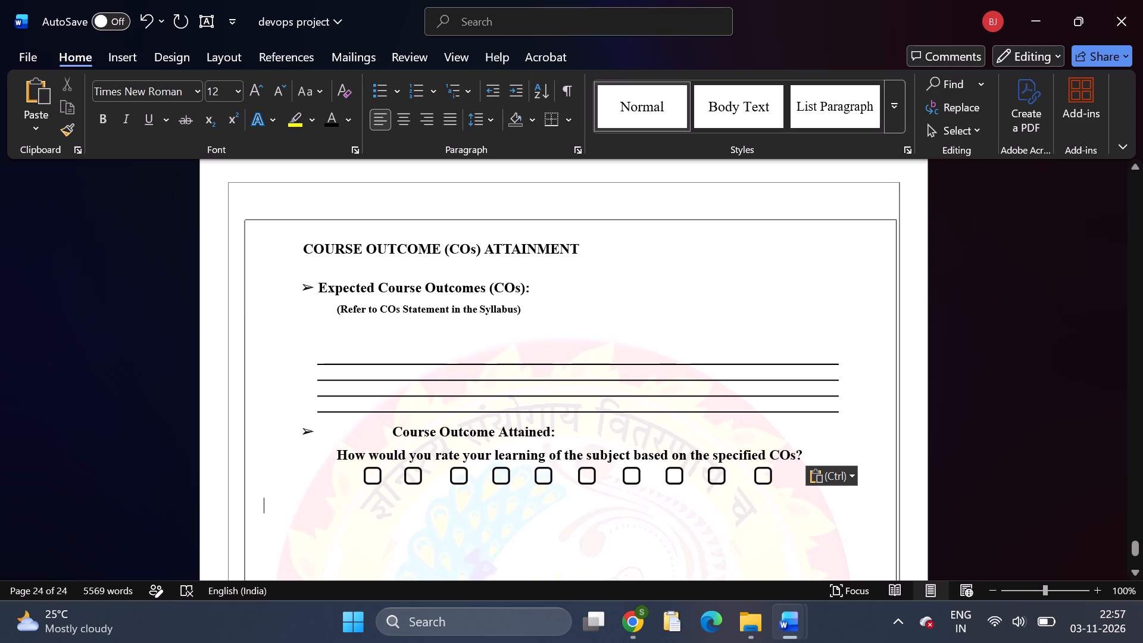
# Copy the LOW / HIGH line and "Learning Gap (if any):" heading from ccc4 and paste them on a new line below the devops report's checkboxes.
pyautogui.scroll(-5, 779, 395)
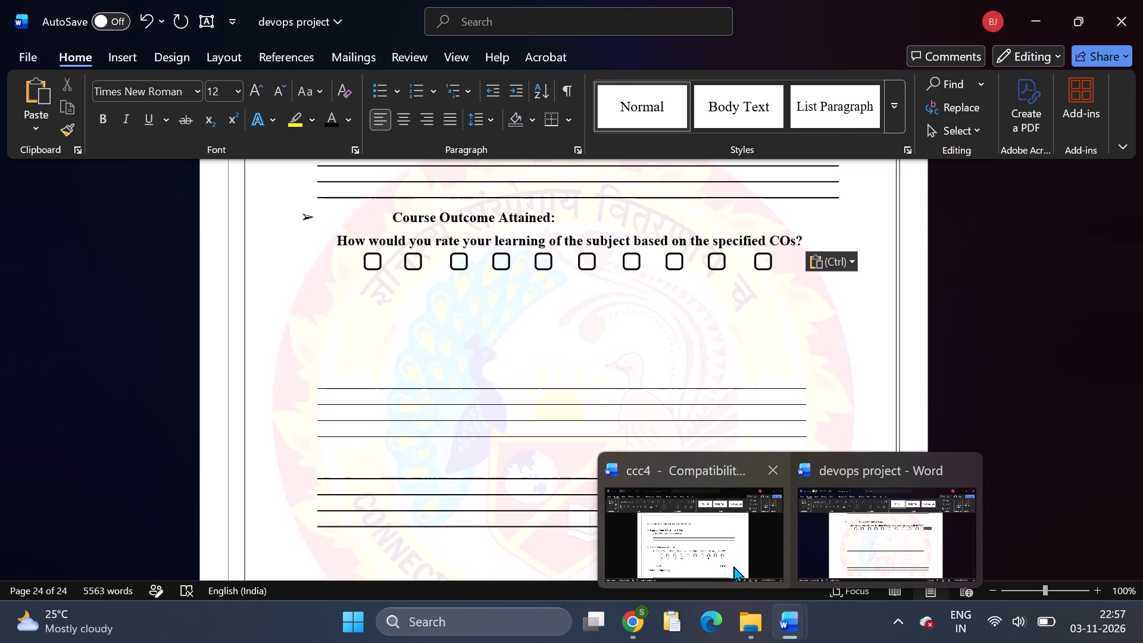
pyautogui.click(733, 563)
pyautogui.scroll(-3, 633, 508)
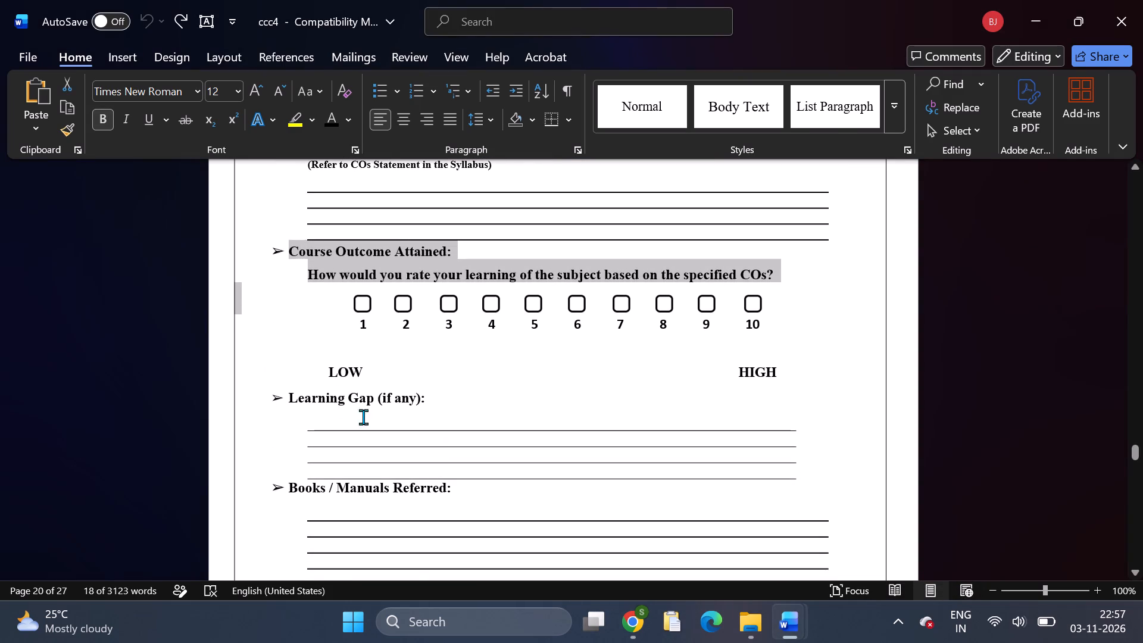
pyautogui.moveTo(308, 371); pyautogui.dragTo(742, 401)
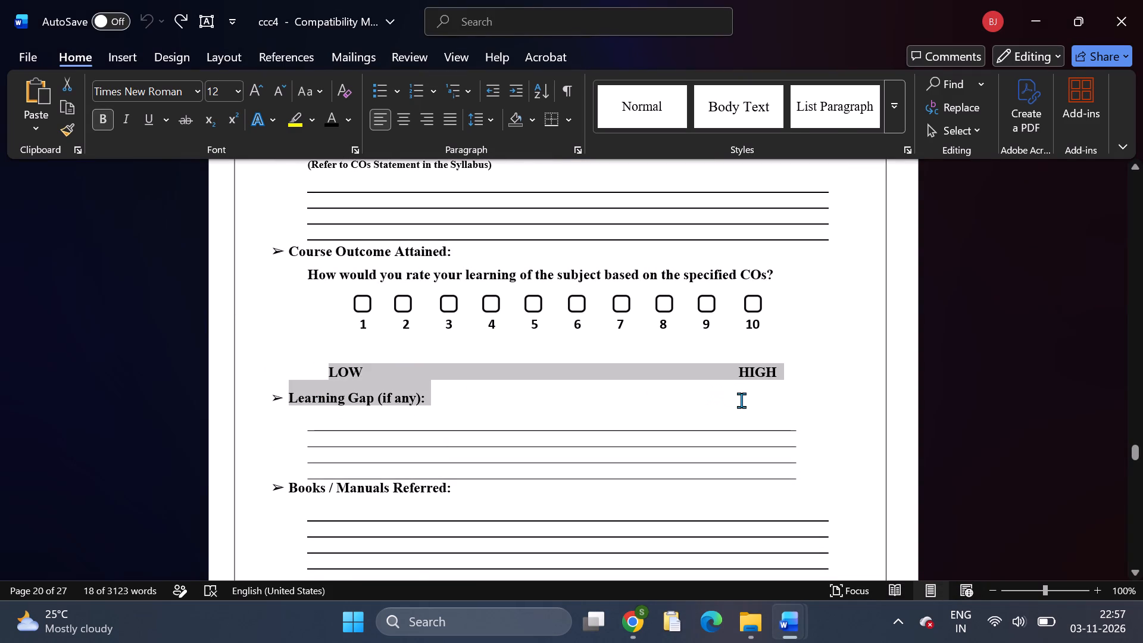
pyautogui.moveTo(742, 401); pyautogui.dragTo(742, 406)
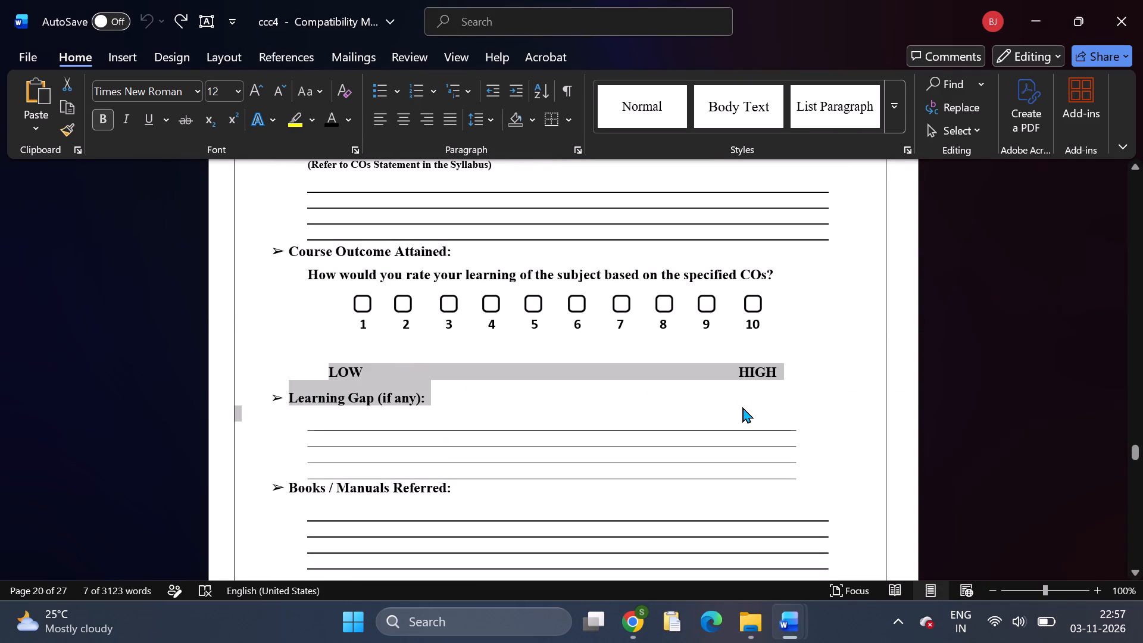
pyautogui.hotkey('ctrl', 'c')
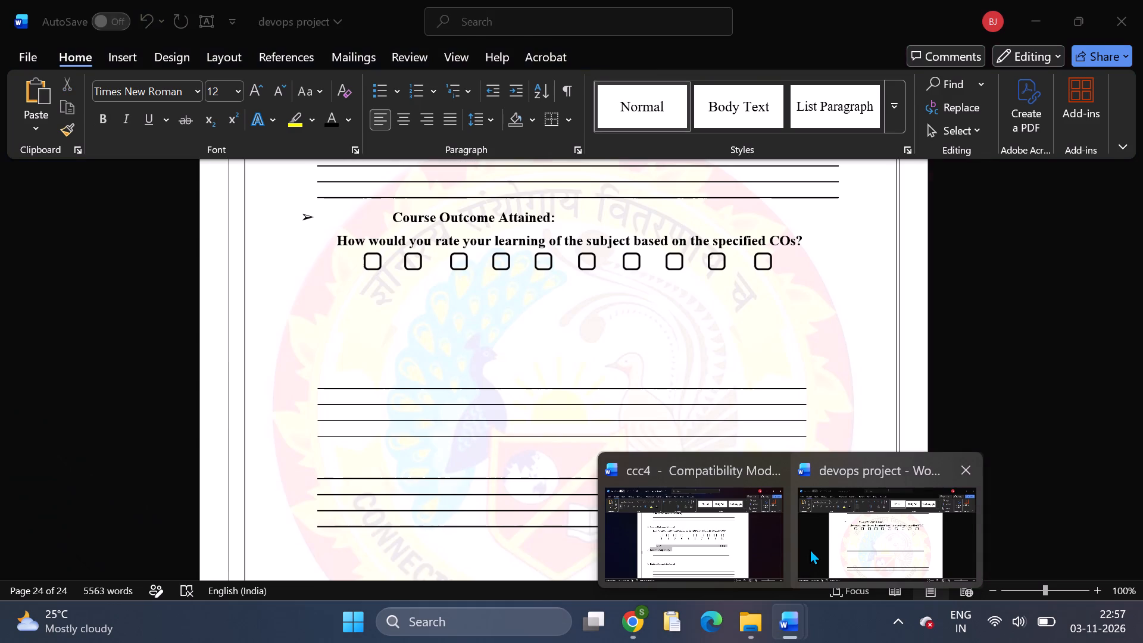
pyautogui.click(810, 548)
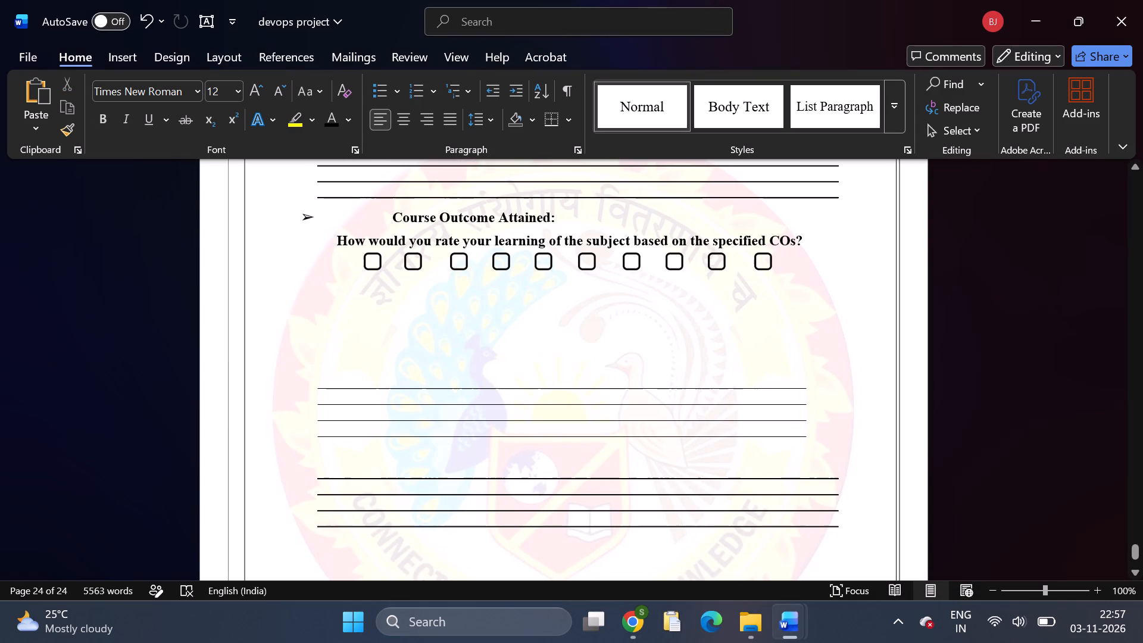
pyautogui.press('Return')
pyautogui.hotkey('ctrl', 'v')
# Switch to ccc4 and copy the "Books / Manuals Referred:" heading.
pyautogui.scroll(-3, 513, 377)
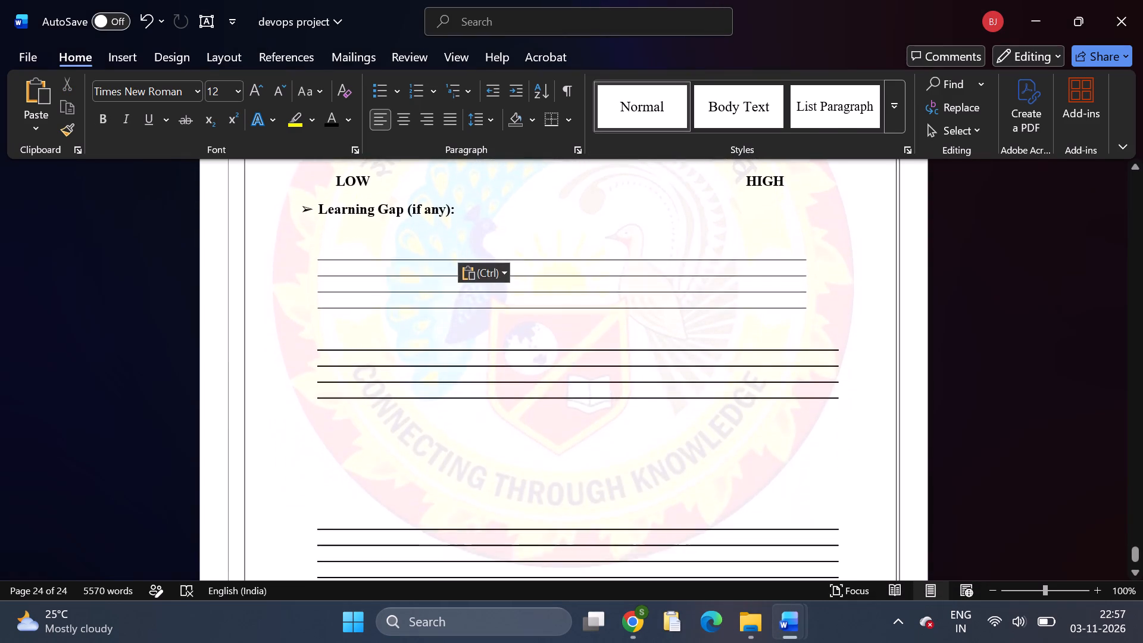
pyautogui.scroll(-1, 514, 379)
pyautogui.click(652, 561)
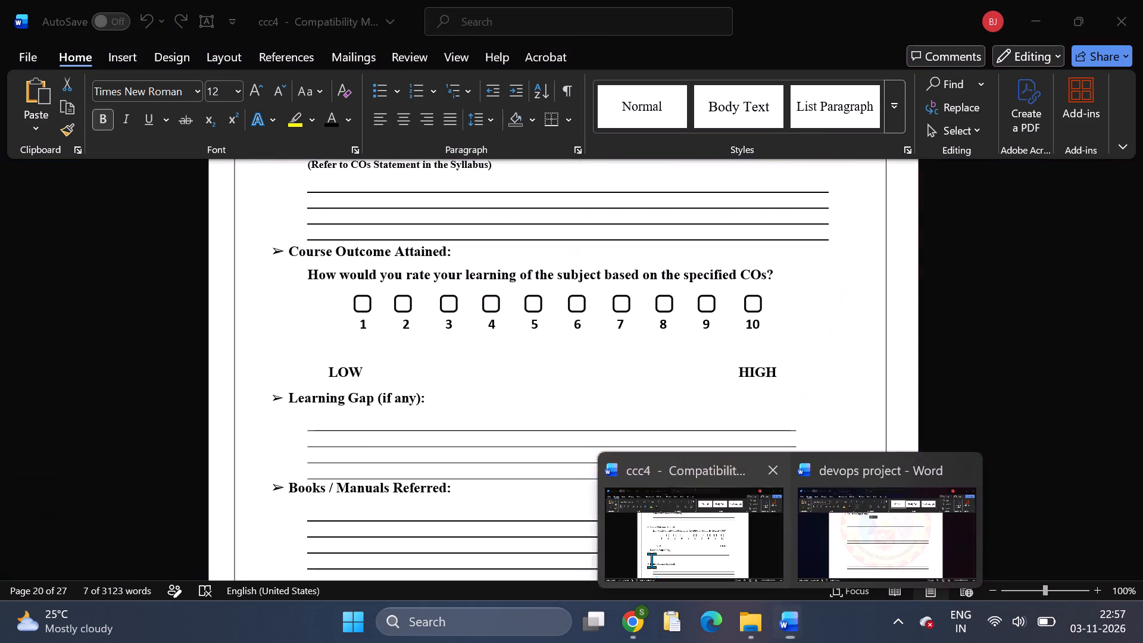
pyautogui.scroll(-3, 569, 475)
pyautogui.moveTo(261, 359); pyautogui.dragTo(264, 360)
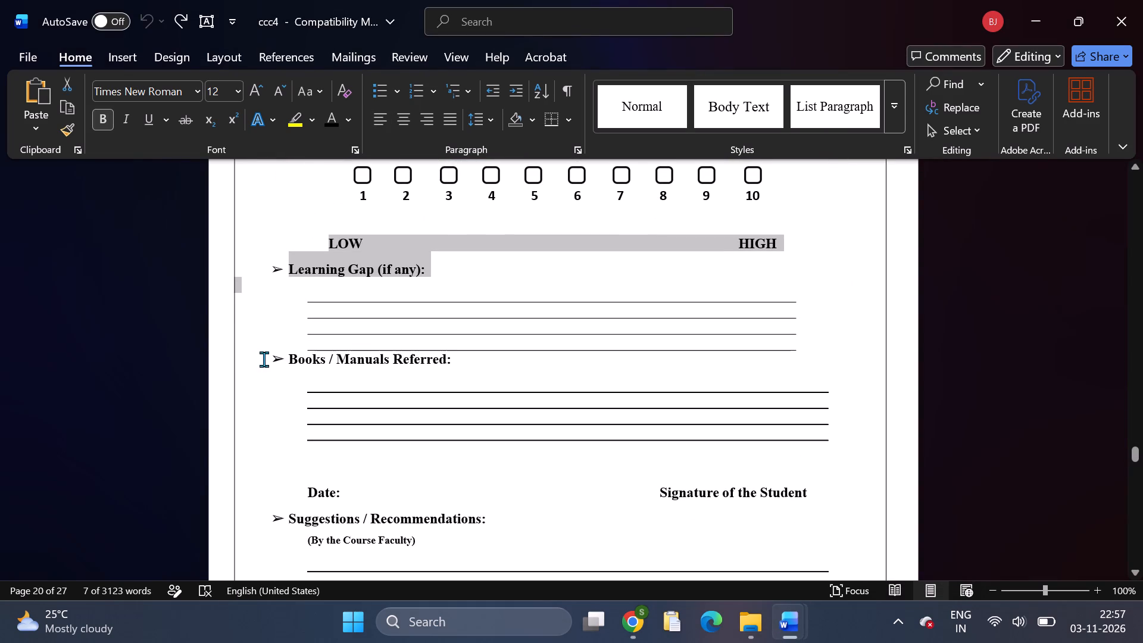
pyautogui.moveTo(264, 360); pyautogui.dragTo(435, 376)
pyautogui.hotkey('ctrl', 'c')
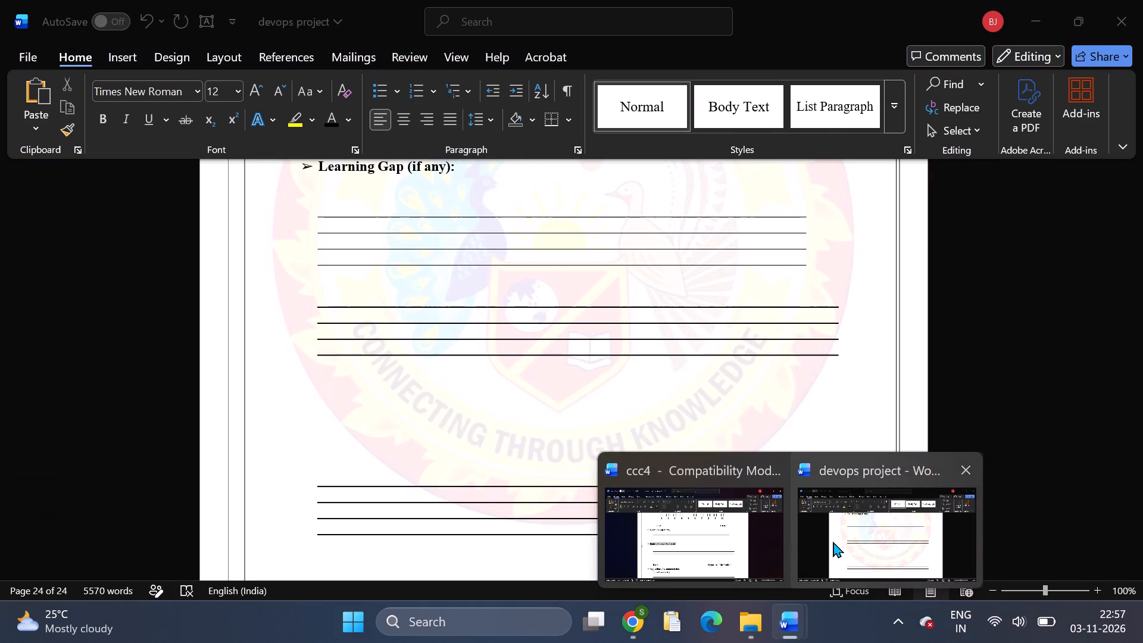
# Add blank lines below the Learning Gap heading in the devops report and paste the Books / Manuals Referred heading above the next ruled lines.
pyautogui.click(833, 541)
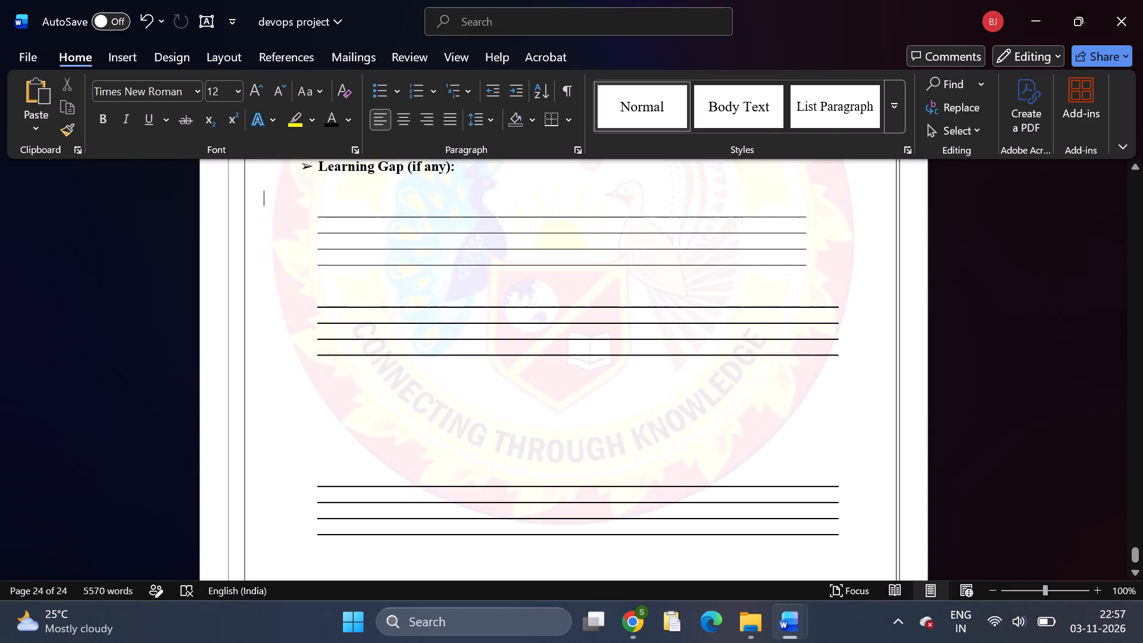
pyautogui.click(719, 542)
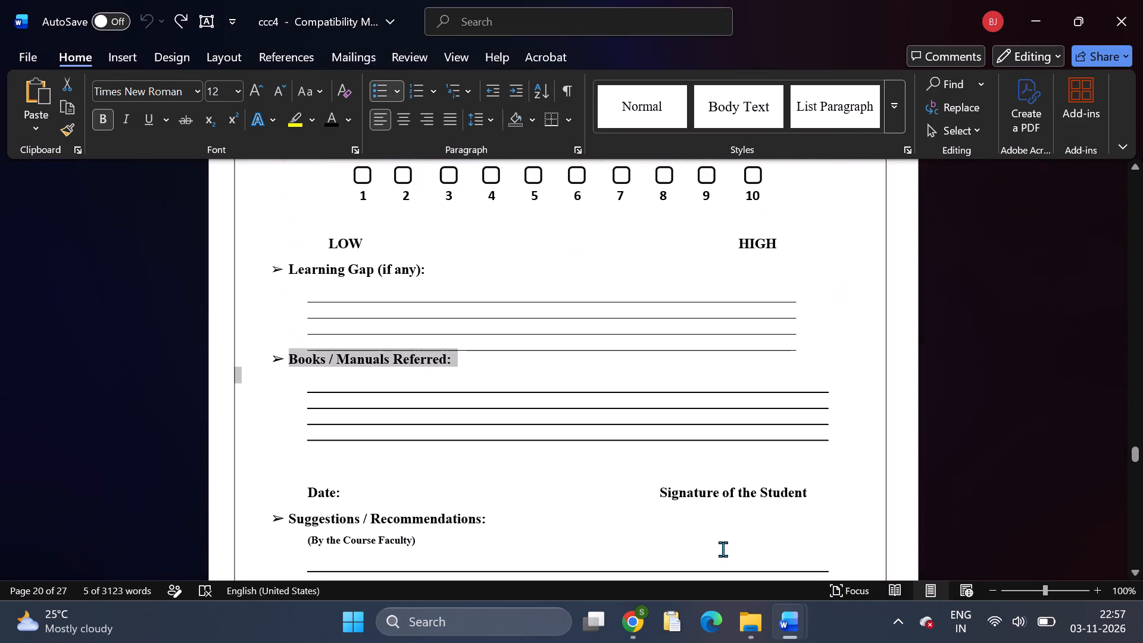
pyautogui.click(786, 601)
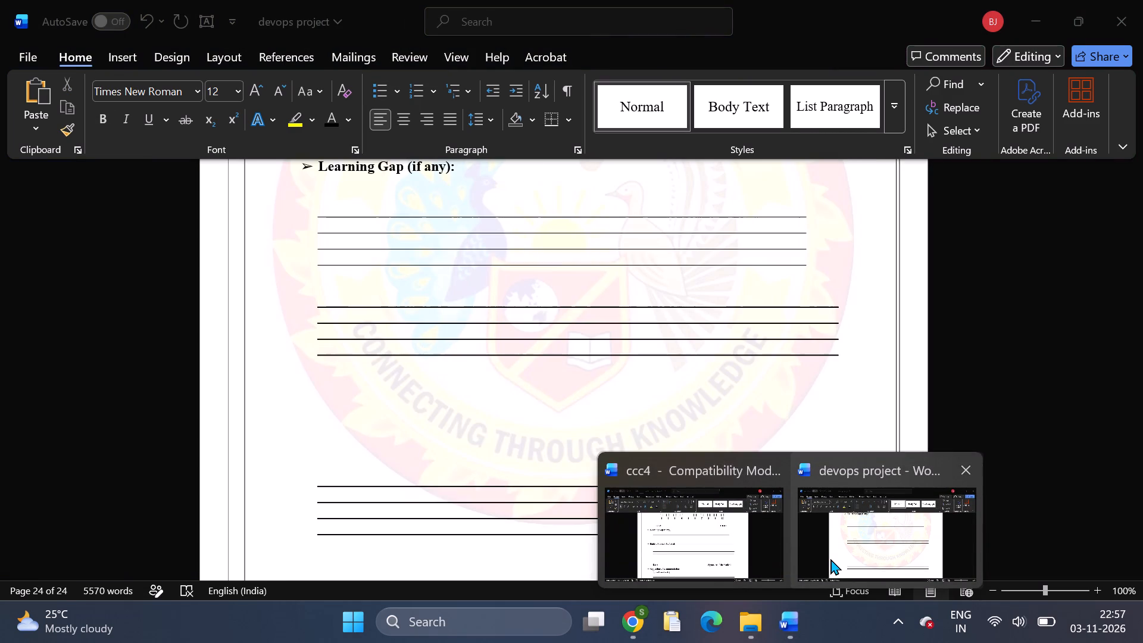
pyautogui.click(830, 558)
pyautogui.click(320, 280)
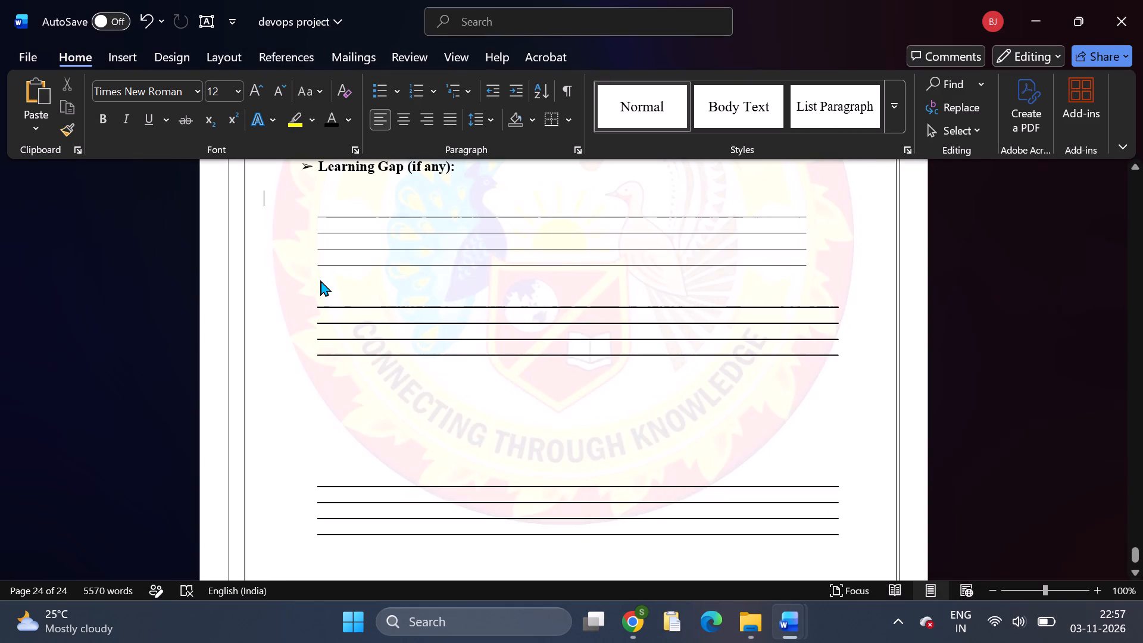
pyautogui.click(317, 280)
pyautogui.press('Return')
pyautogui.press('Return')
pyautogui.press('Return')
pyautogui.press('Return')
pyautogui.press('Return')
pyautogui.press('BackSpace')
pyautogui.hotkey('ctrl', 'v')
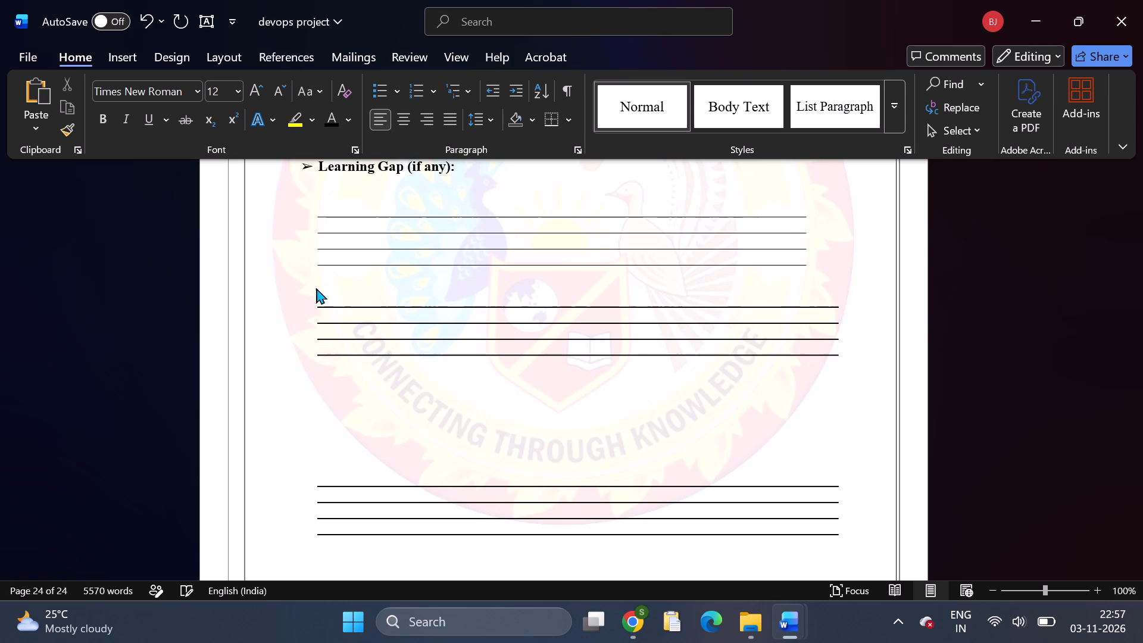
# Copy the Date / Signature of the Student line and the "Suggestions / Recommendations:" heading with its "(By the Course Faculty)" note from ccc4.
pyautogui.scroll(-2, 398, 375)
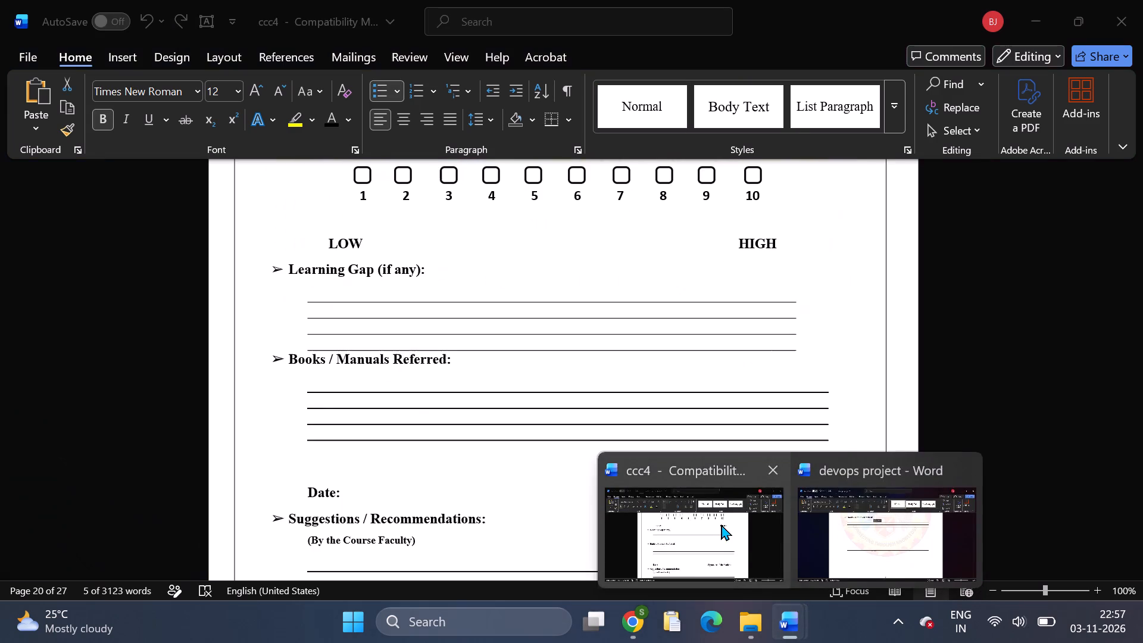
pyautogui.click(721, 524)
pyautogui.scroll(-3, 600, 488)
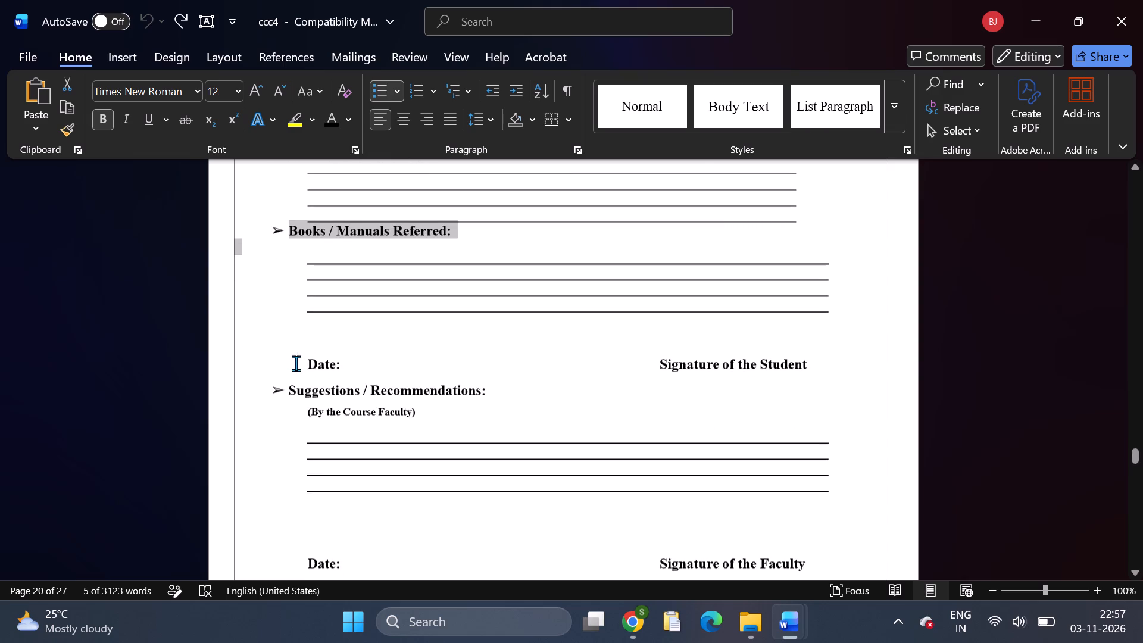
pyautogui.moveTo(296, 364); pyautogui.dragTo(475, 433)
pyautogui.hotkey('ctrl', 'c')
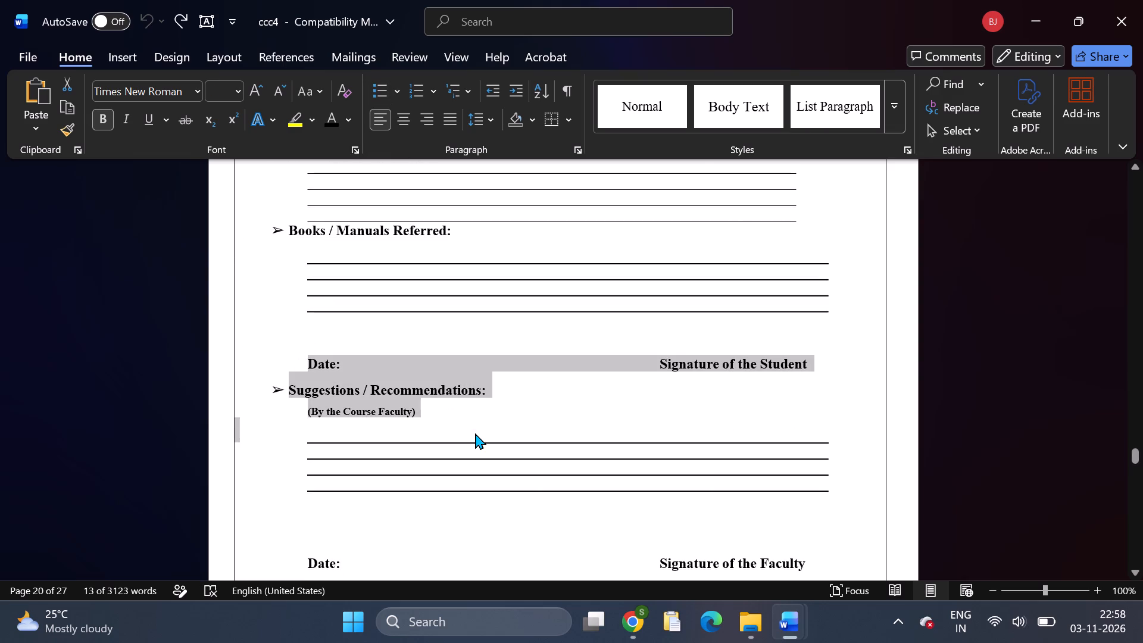
# Add blank lines below the Books / Manuals Referred heading in the devops report and paste the copied signature line and suggestions heading there.
pyautogui.click(836, 560)
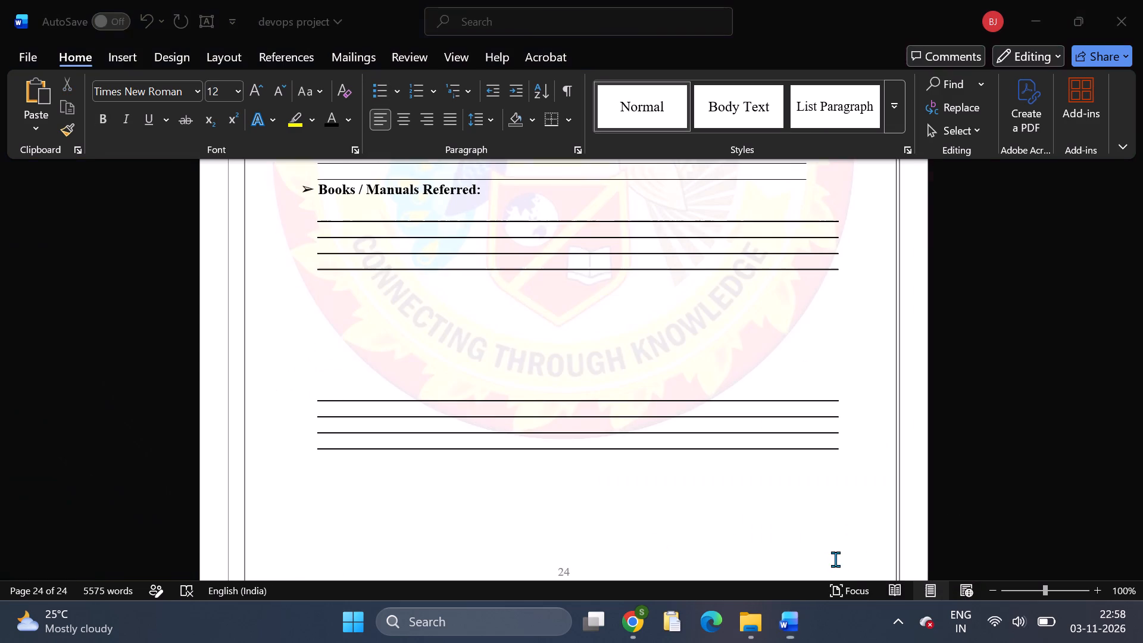
pyautogui.click(315, 302)
pyautogui.press('Return')
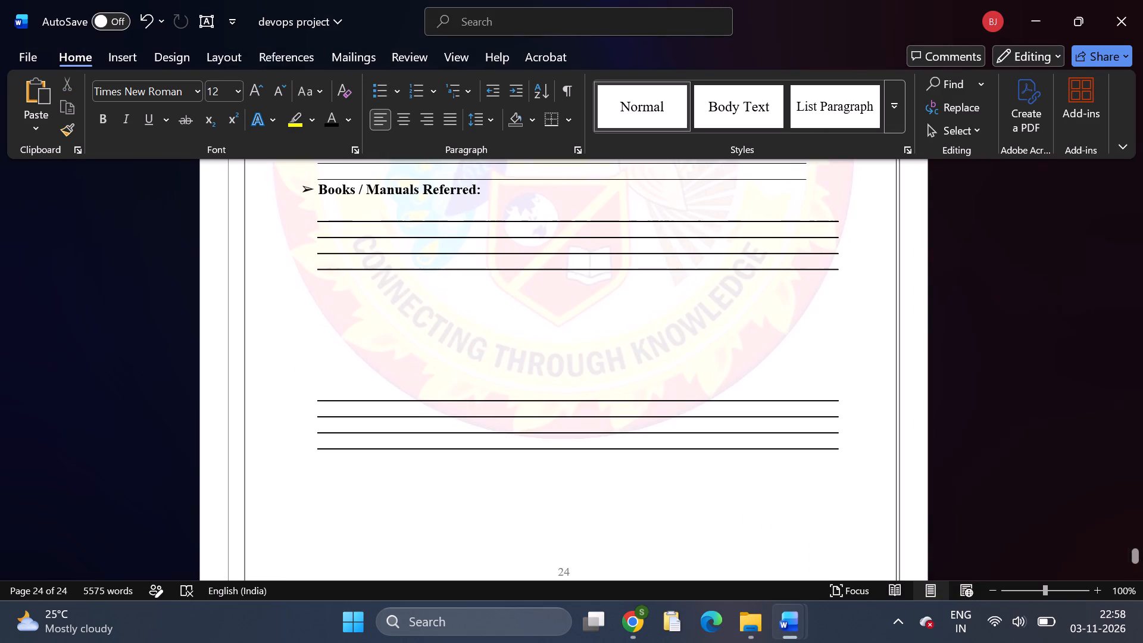
pyautogui.press('Return')
pyautogui.press('Return')
pyautogui.press('Return')
pyautogui.hotkey('ctrl', 'v')
pyautogui.scroll(-5, 616, 455)
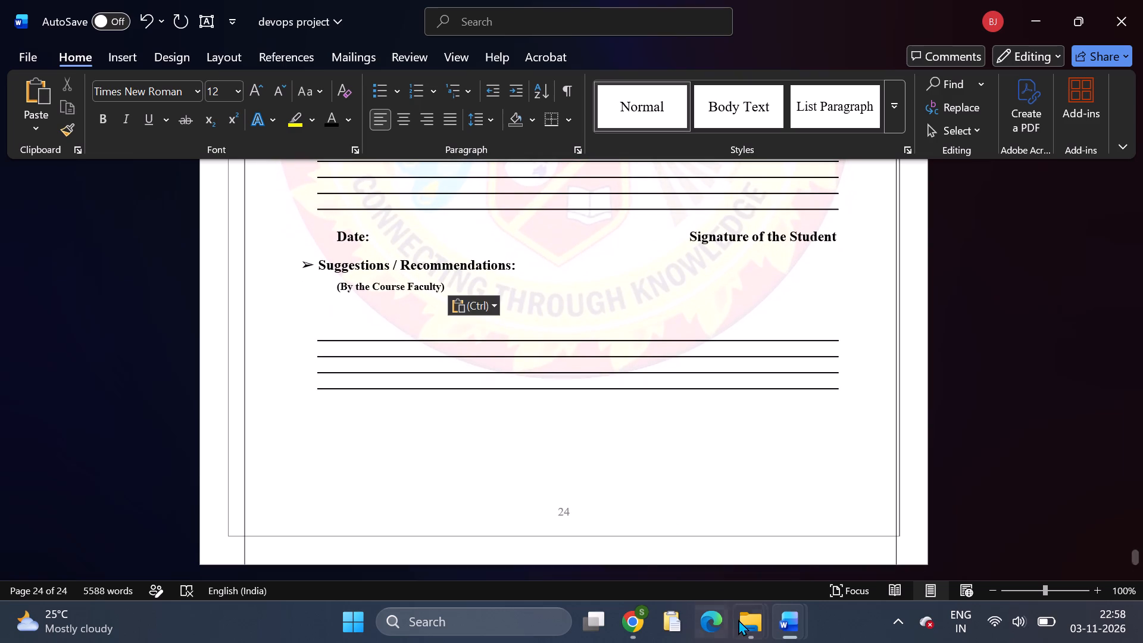
# Switch to ccc4 and copy the "Date: / Signature of the Faculty" line.
pyautogui.click(680, 559)
pyautogui.scroll(-5, 689, 457)
pyautogui.moveTo(302, 358); pyautogui.dragTo(862, 398)
pyautogui.hotkey('ctrl', 'c')
pyautogui.scroll(-8, 838, 389)
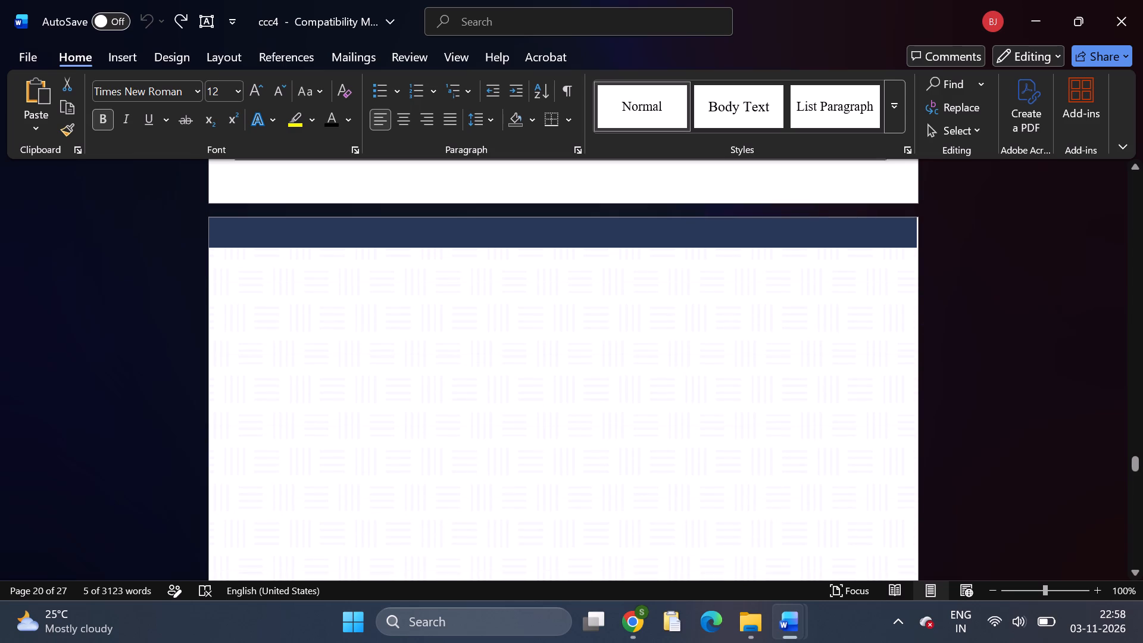
# Add blank lines below the last ruled lines on page 24 of the devops report and paste the Date / Signature of the Faculty line there.
pyautogui.click(841, 549)
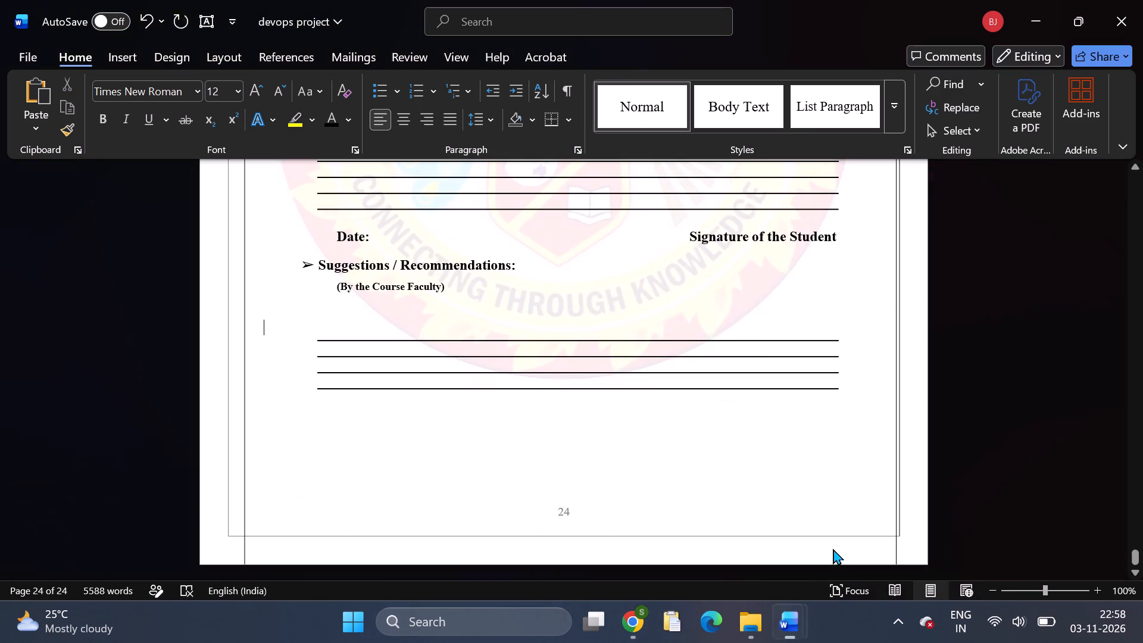
pyautogui.click(399, 438)
pyautogui.press('Return')
pyautogui.press('Return')
pyautogui.press('Return')
pyautogui.press('Return')
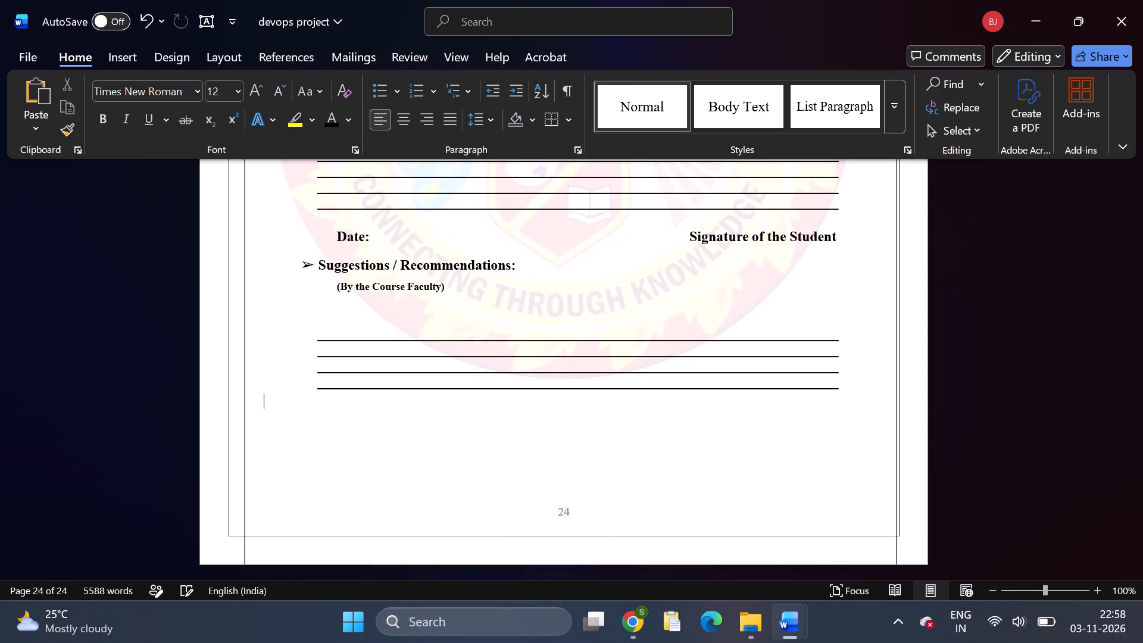
pyautogui.press('Return')
pyautogui.press('Return')
pyautogui.hotkey('ctrl', 'v')
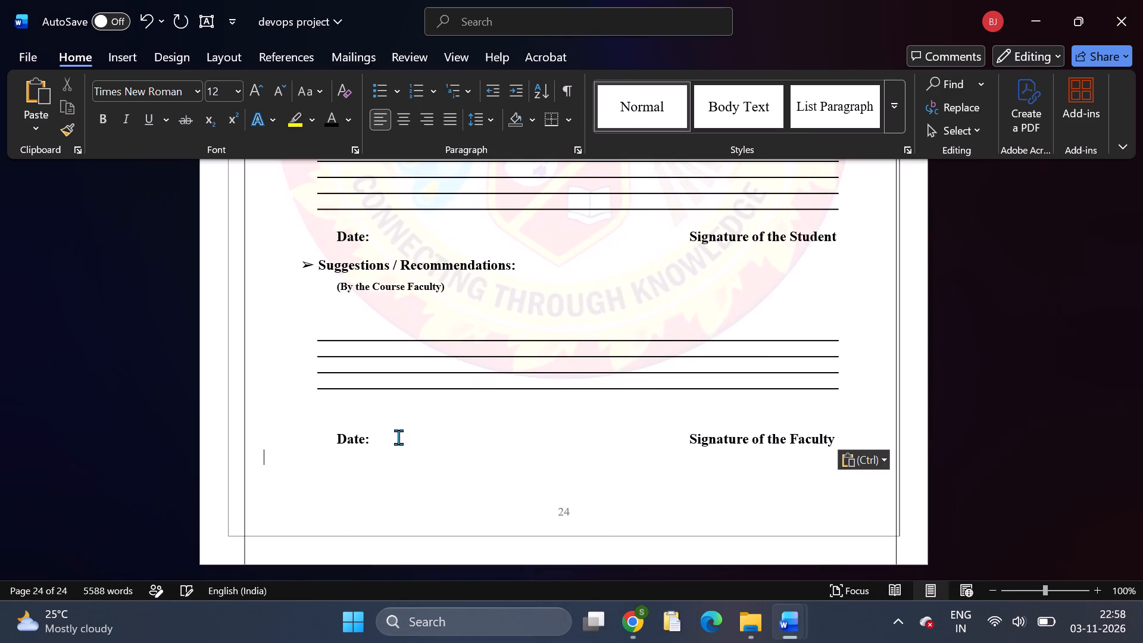
# Check the rebuilt Course Outcome Attainment page in the devops report against the ccc4 original.
pyautogui.scroll(7, 592, 423)
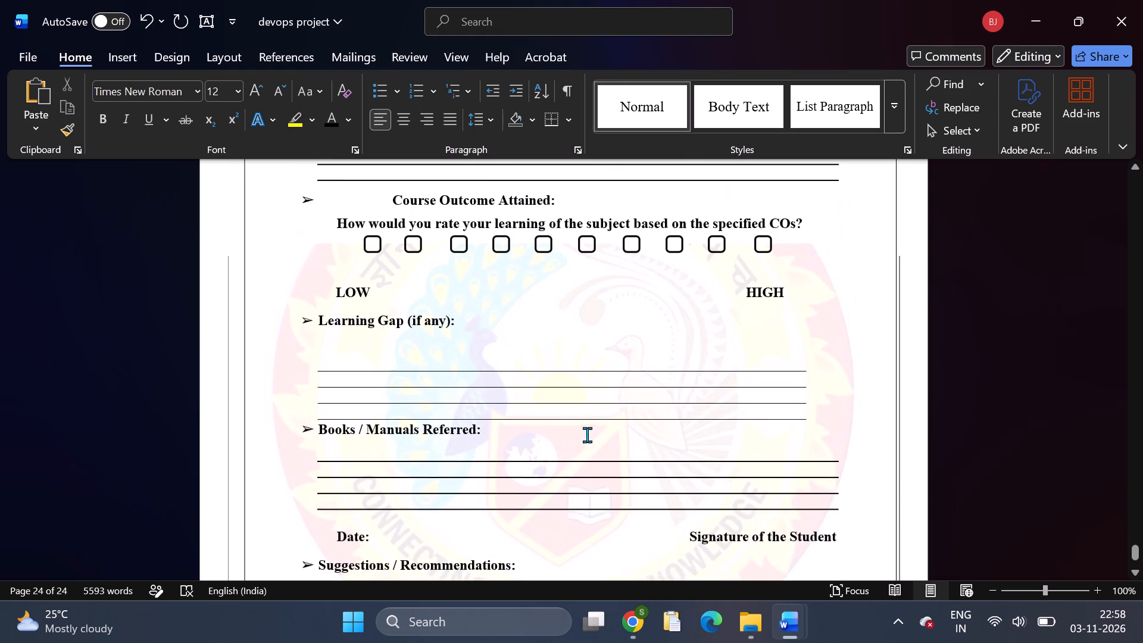
pyautogui.scroll(8, 588, 435)
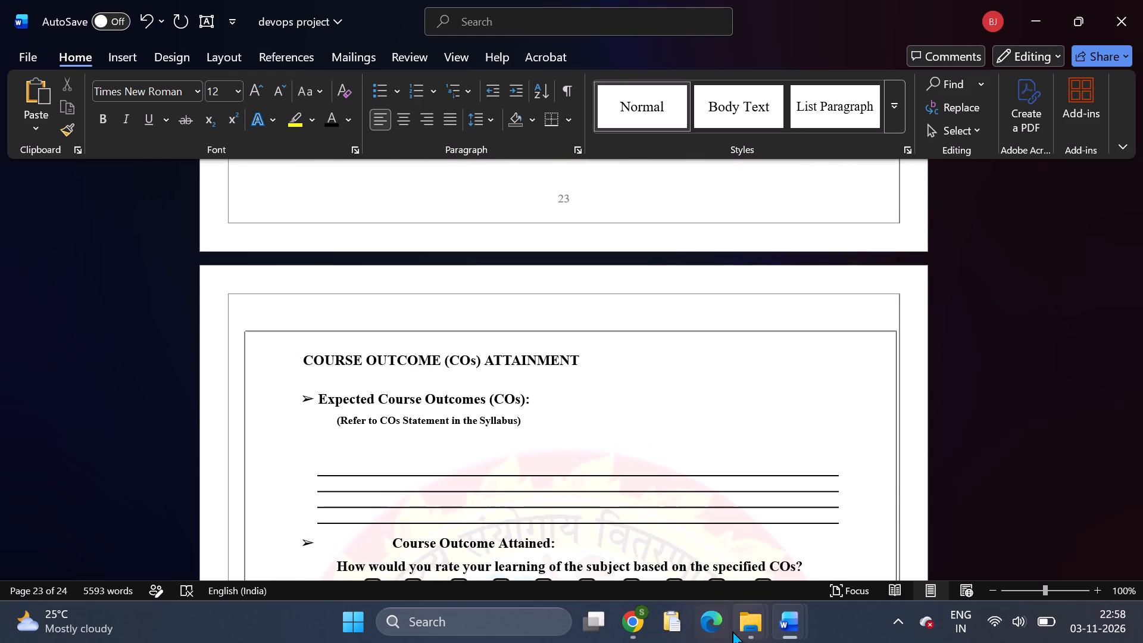
pyautogui.click(742, 569)
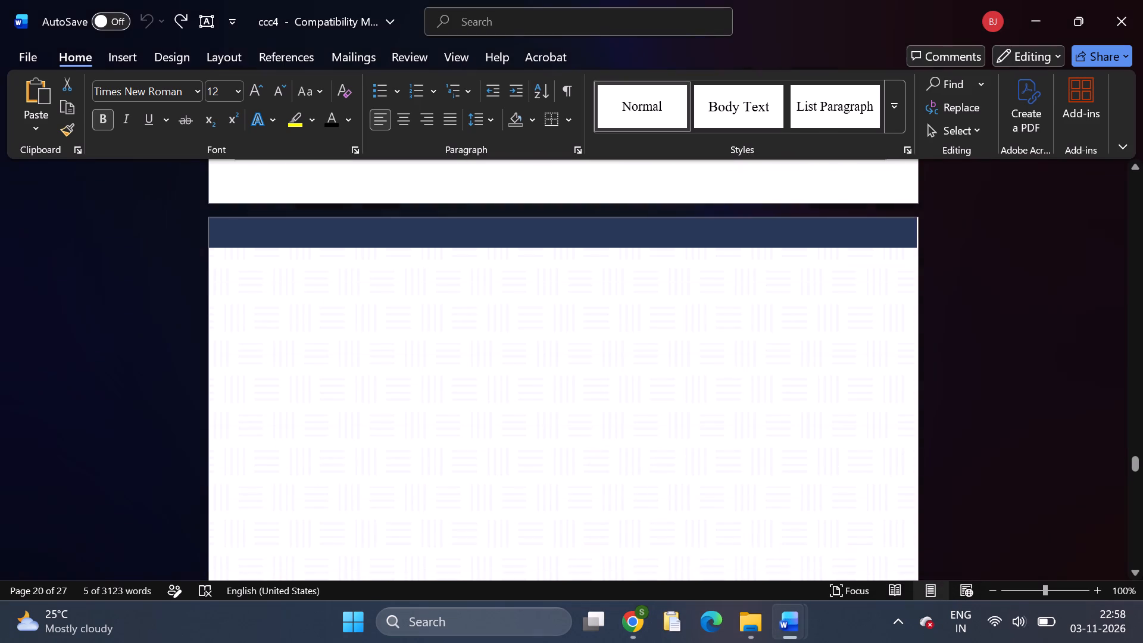
pyautogui.scroll(10, 750, 561)
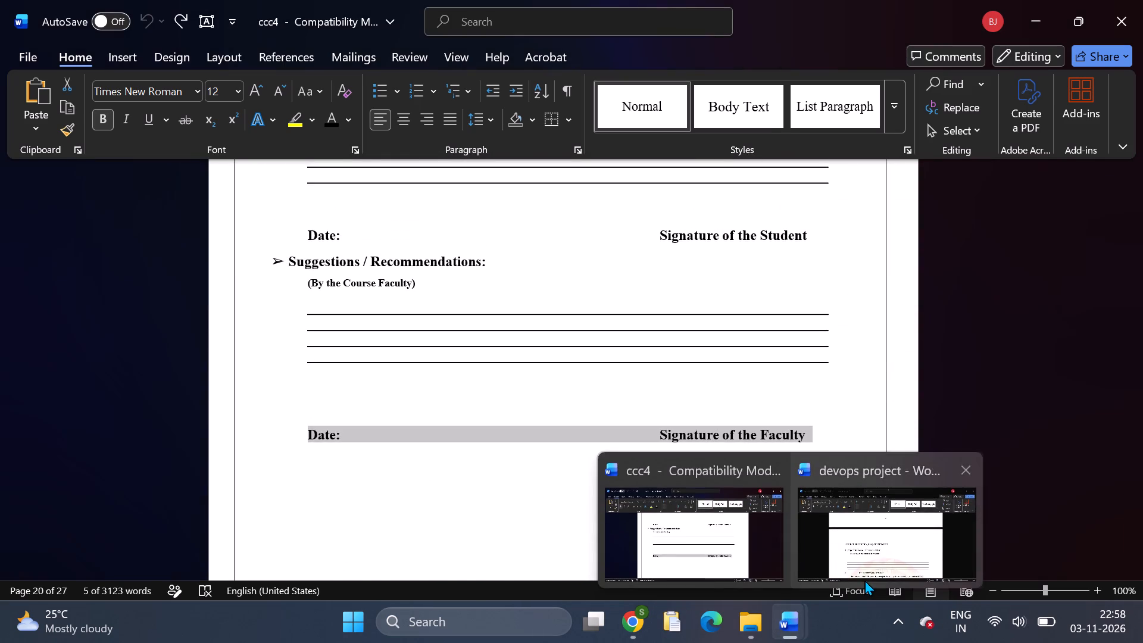
pyautogui.click(864, 579)
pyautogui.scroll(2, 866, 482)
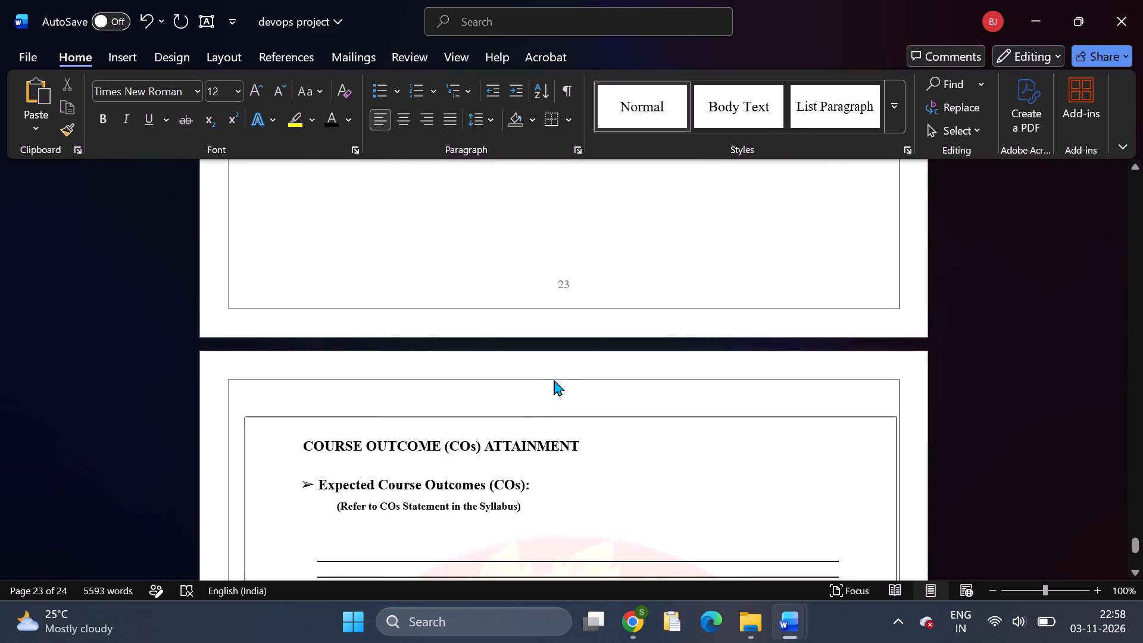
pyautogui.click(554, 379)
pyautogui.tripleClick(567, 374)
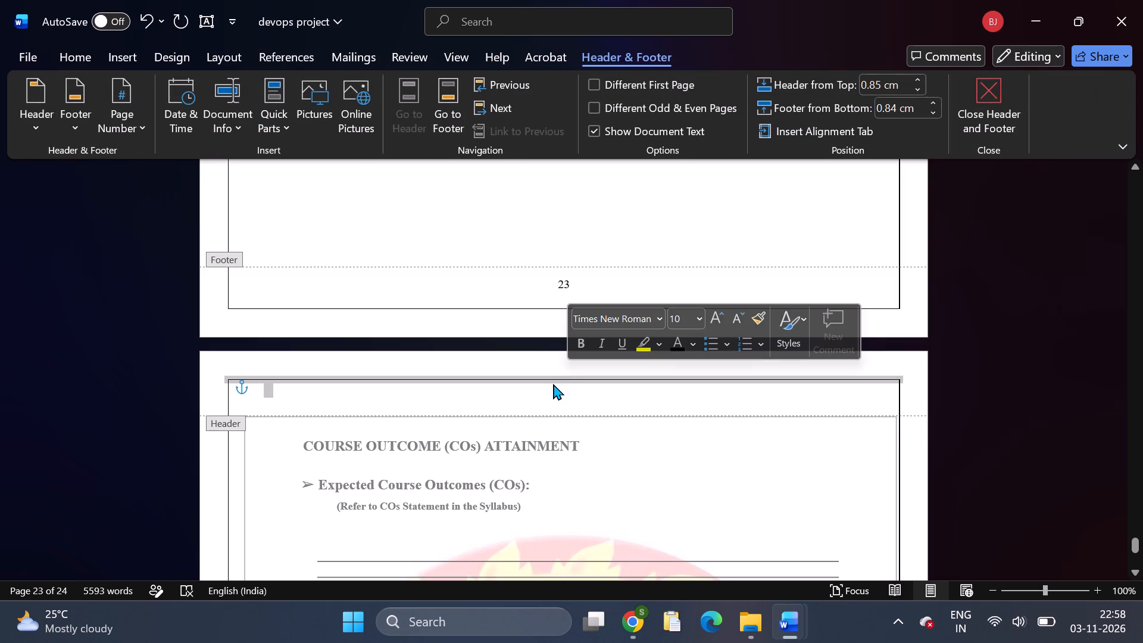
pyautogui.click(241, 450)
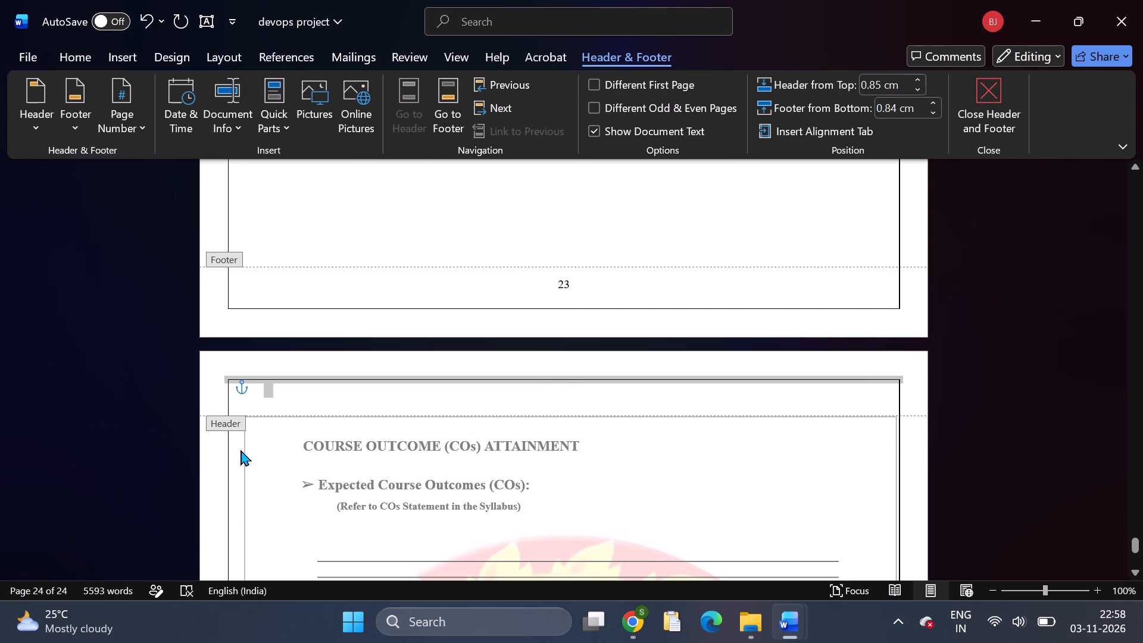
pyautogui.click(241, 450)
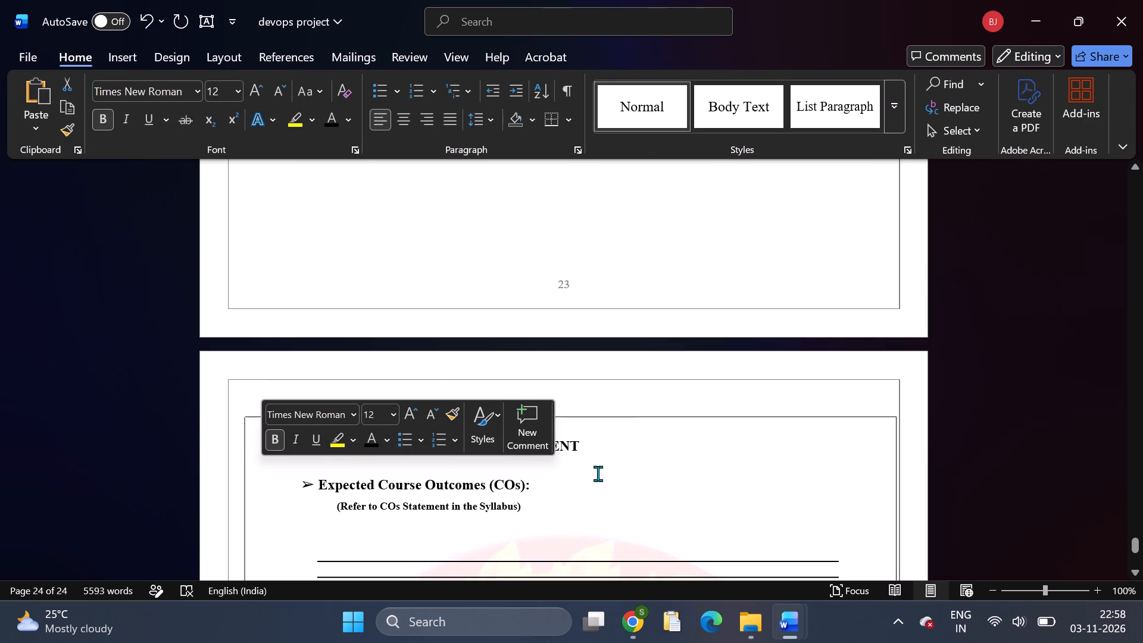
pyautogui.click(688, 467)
# Resize the frame group around the Course Outcome Attainment content so its upper-left corner meets the page 24 border.
pyautogui.click(279, 417)
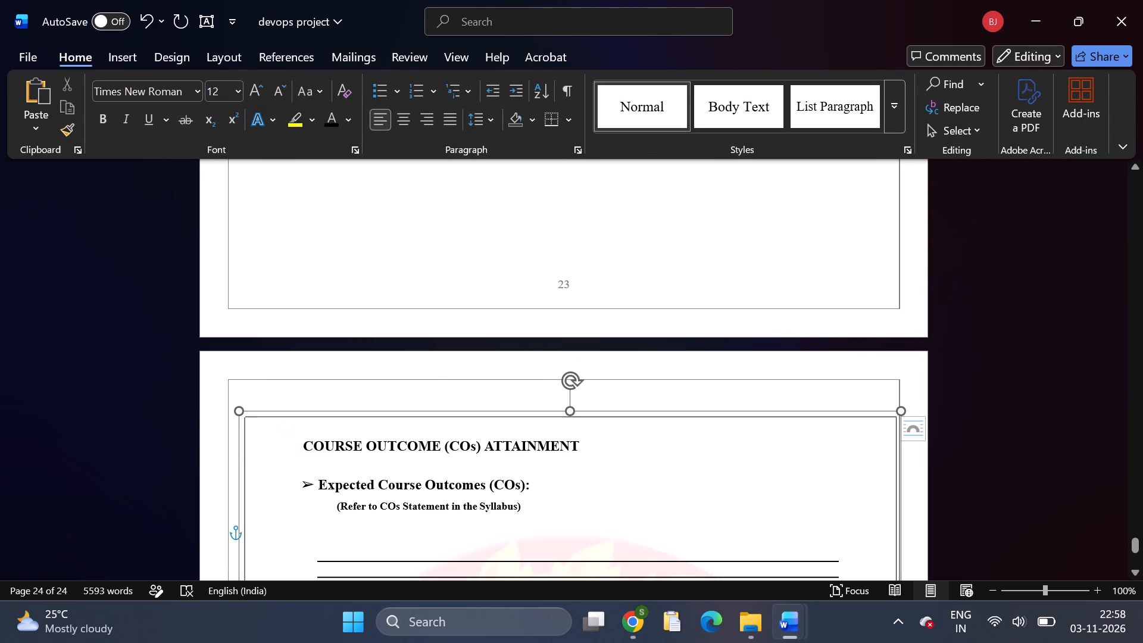
pyautogui.moveTo(239, 412); pyautogui.dragTo(236, 389)
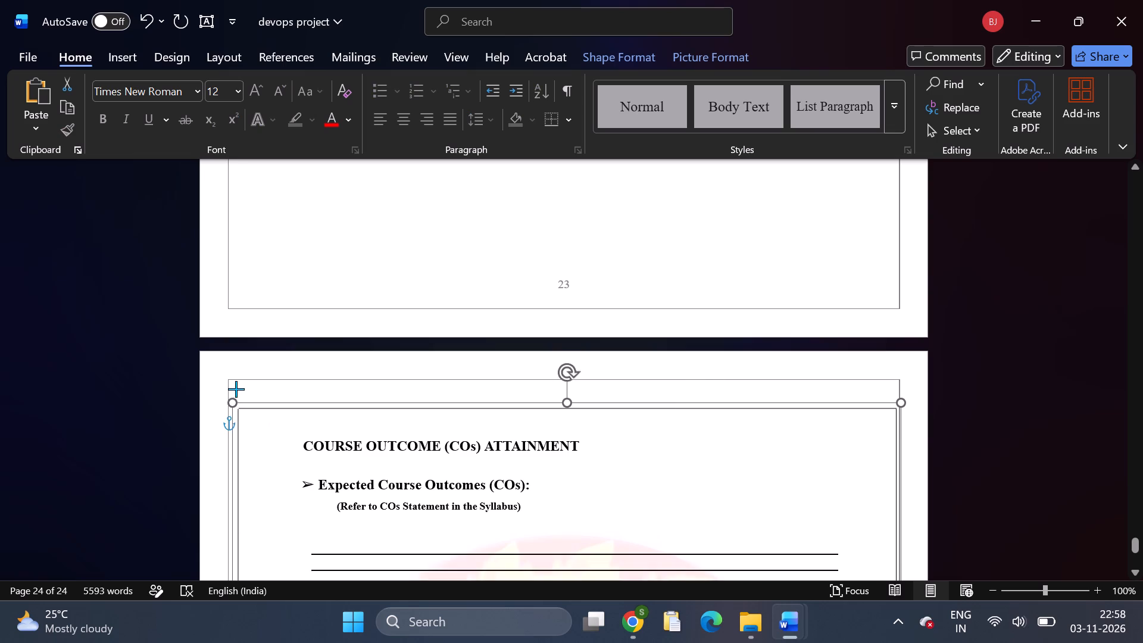
pyautogui.moveTo(236, 389); pyautogui.dragTo(232, 376)
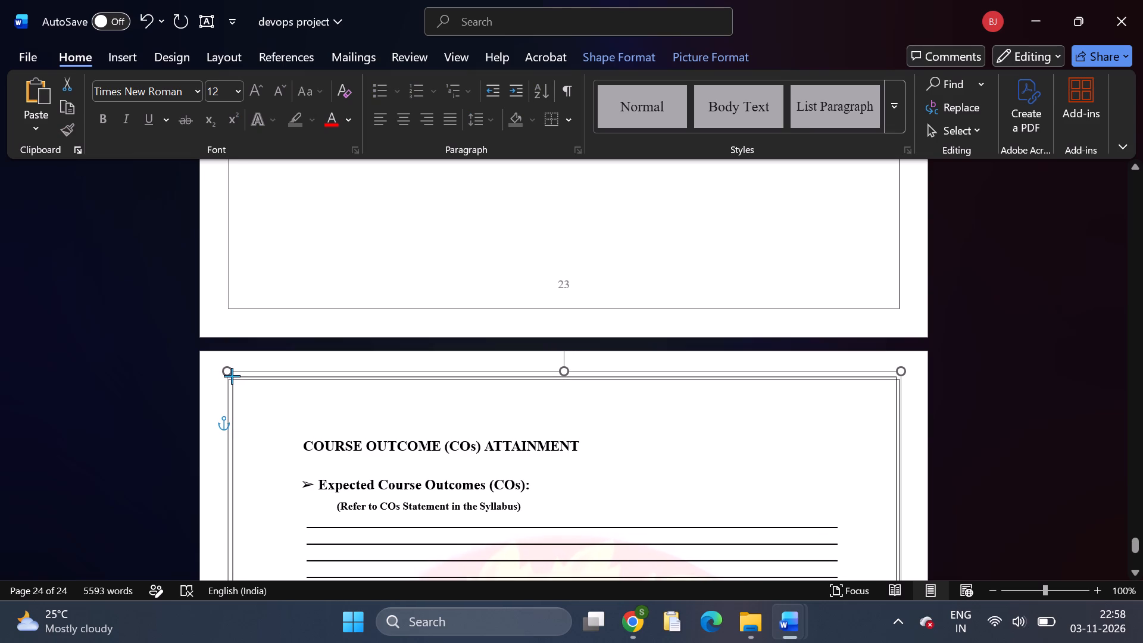
pyautogui.moveTo(232, 376); pyautogui.dragTo(229, 375)
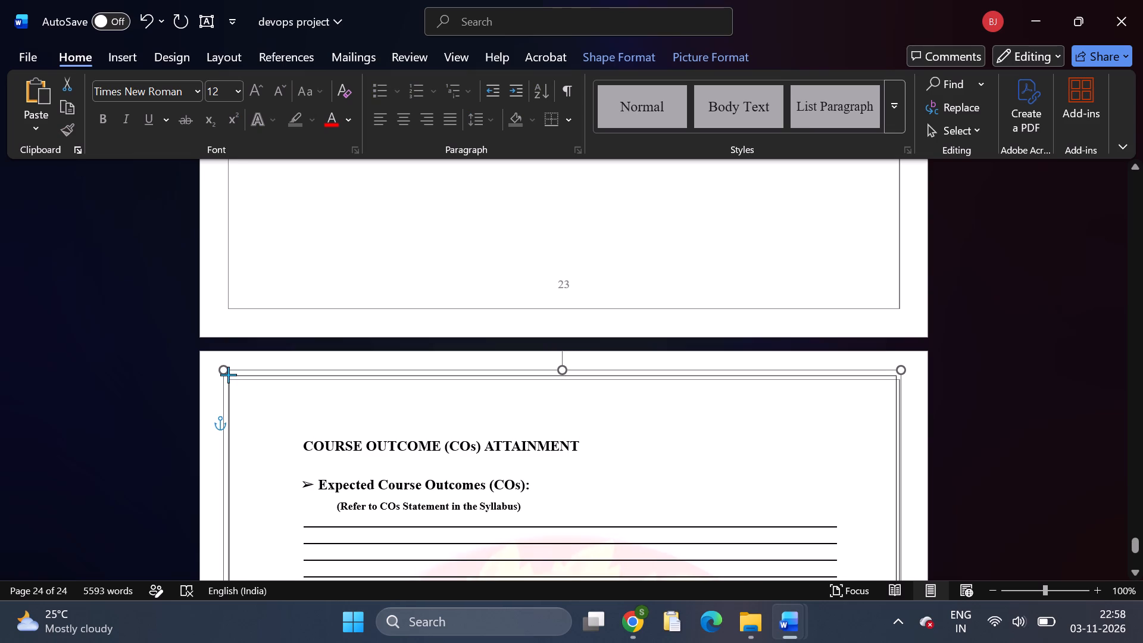
pyautogui.moveTo(229, 375); pyautogui.dragTo(256, 378)
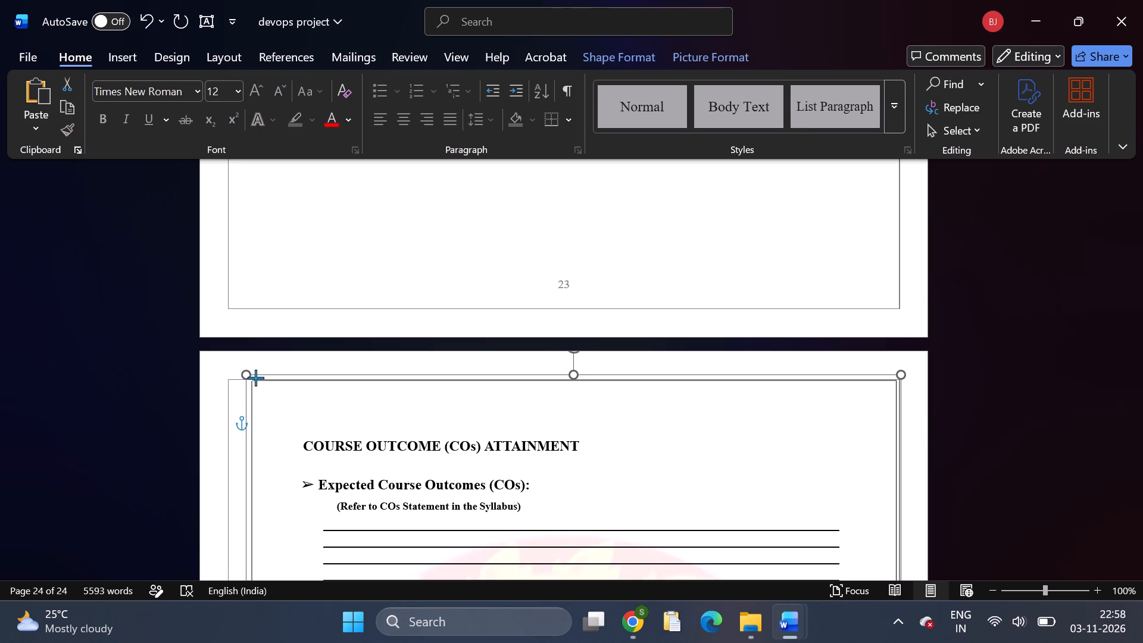
pyautogui.moveTo(256, 378); pyautogui.dragTo(273, 380)
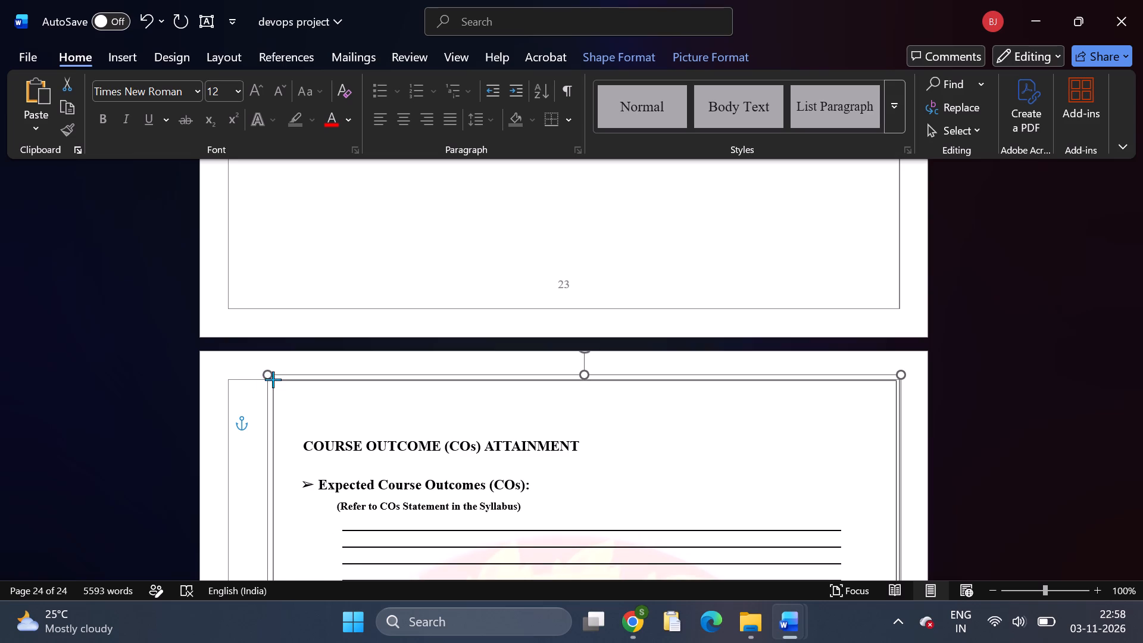
pyautogui.moveTo(273, 380); pyautogui.dragTo(237, 378)
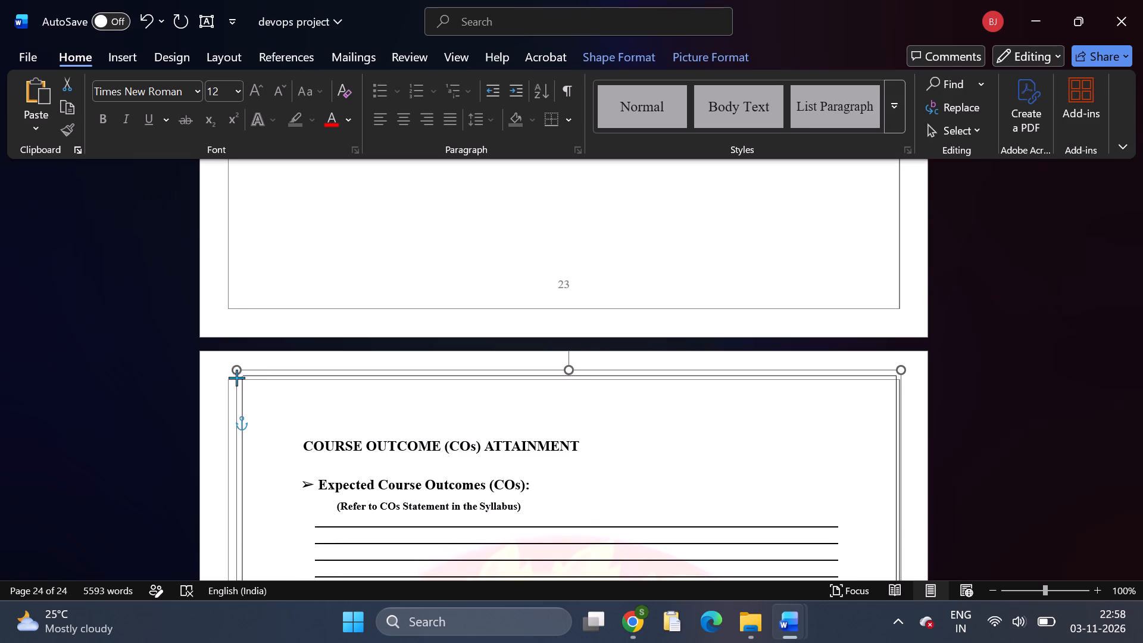
pyautogui.moveTo(237, 378); pyautogui.dragTo(230, 381)
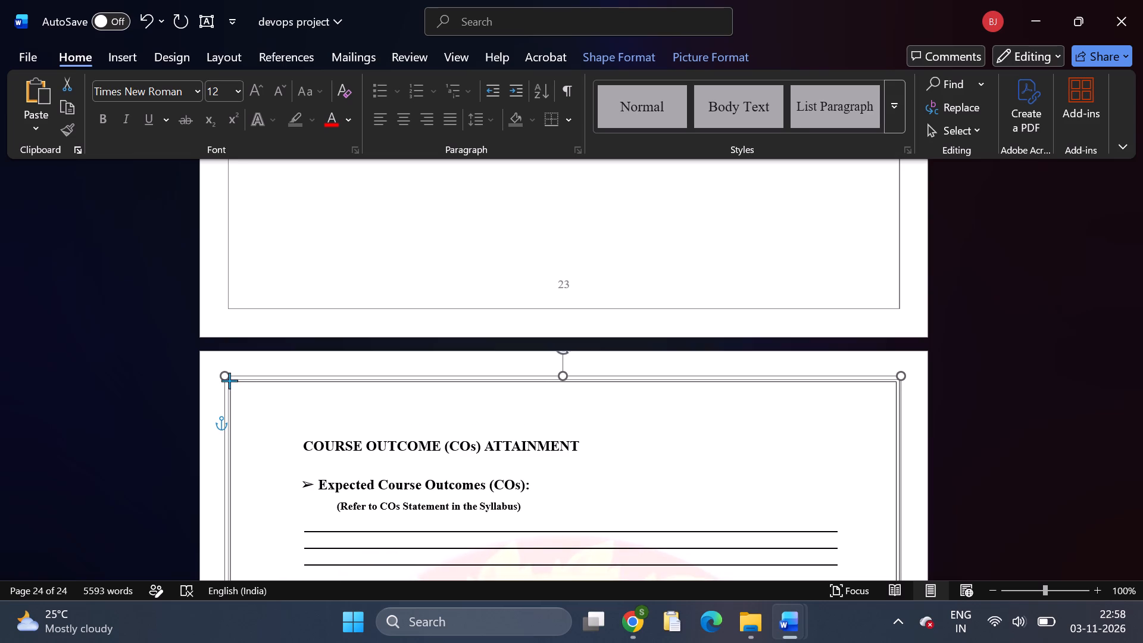
pyautogui.moveTo(230, 381); pyautogui.dragTo(227, 380)
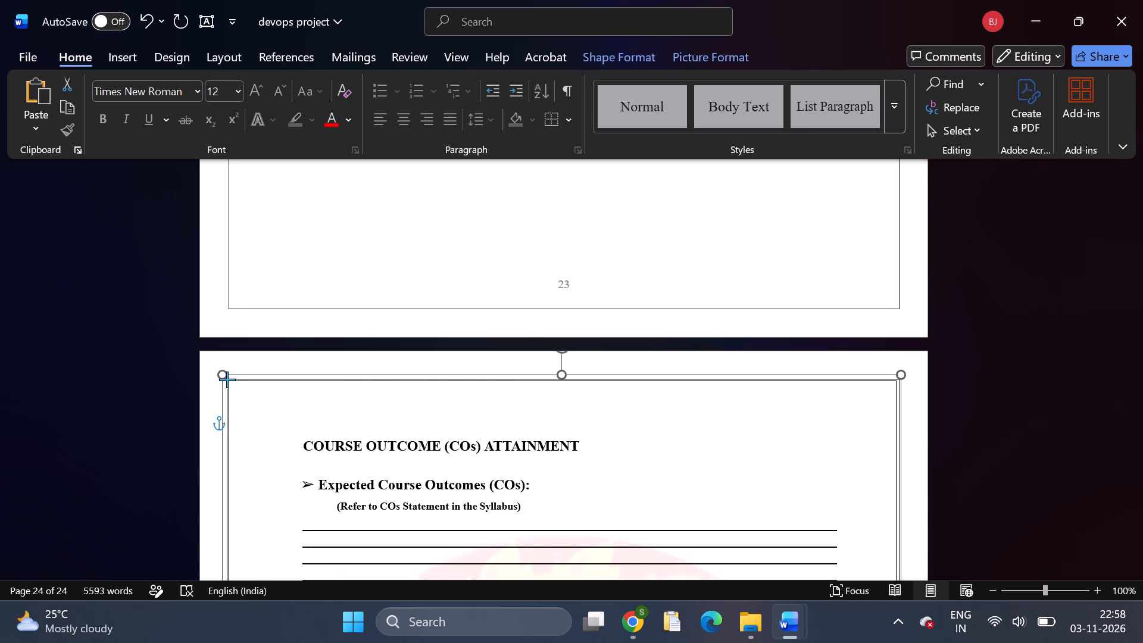
# Resize the same frame group so its upper-right corner lines up with the page border.
pyautogui.scroll(3, 552, 417)
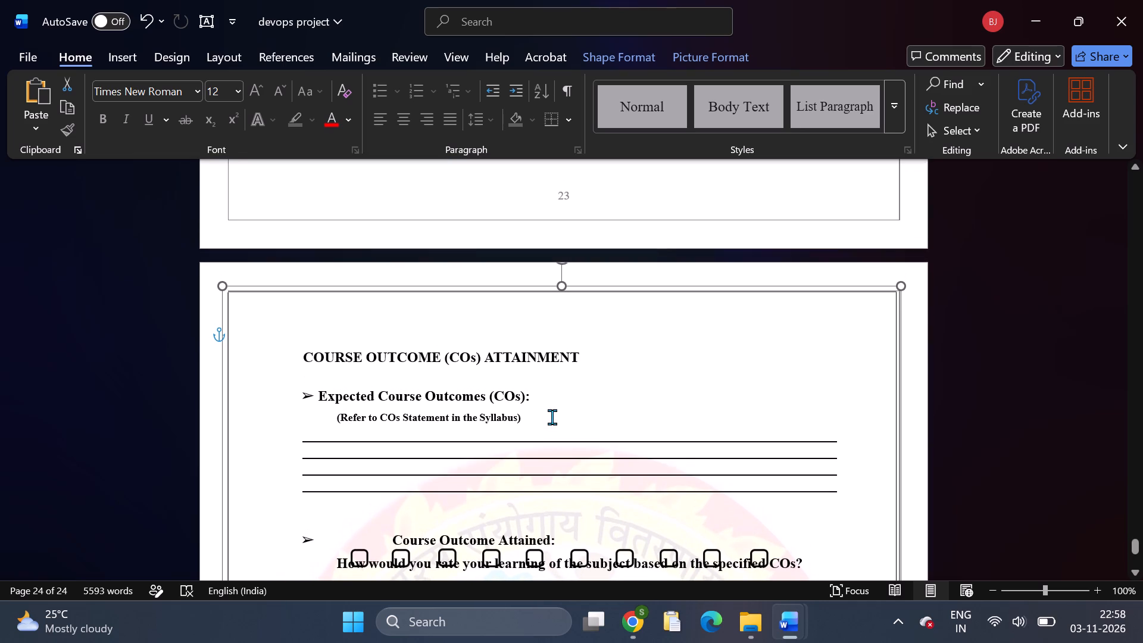
pyautogui.click(919, 310)
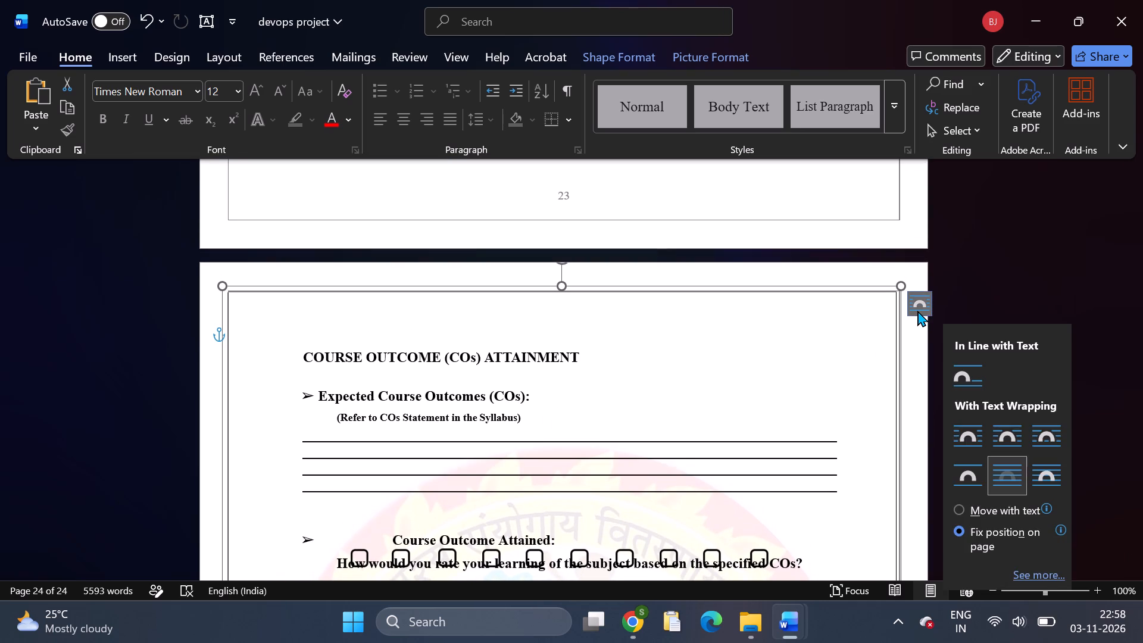
pyautogui.click(917, 310)
pyautogui.click(902, 288)
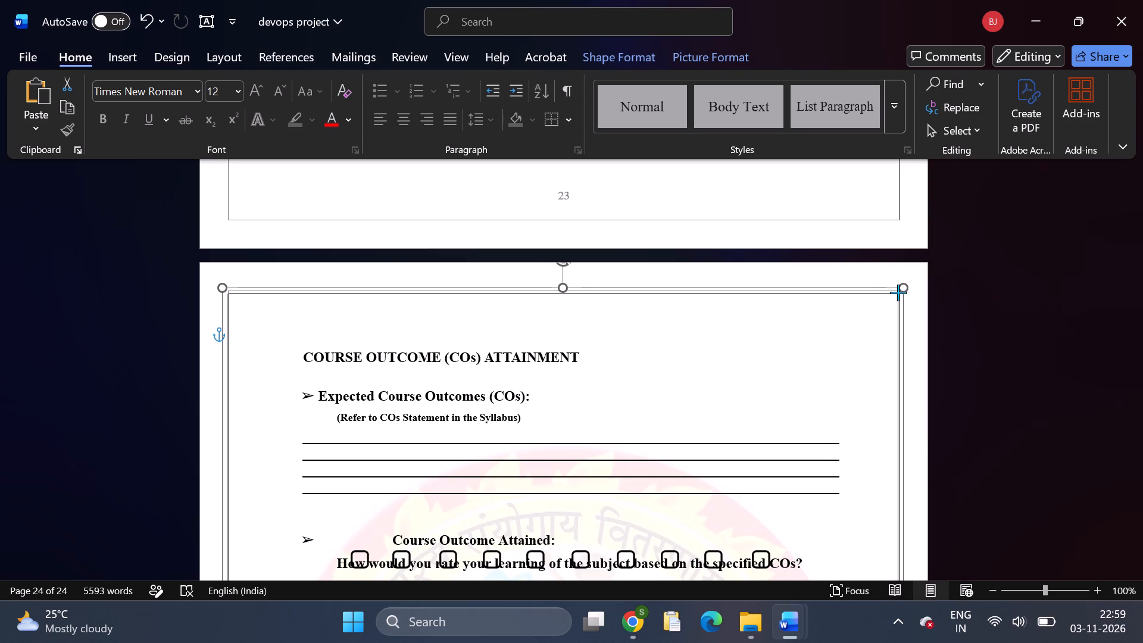
pyautogui.click(943, 308)
# Select the frame group at the bottom of page 24, where it runs past the page border.
pyautogui.scroll(4, 749, 345)
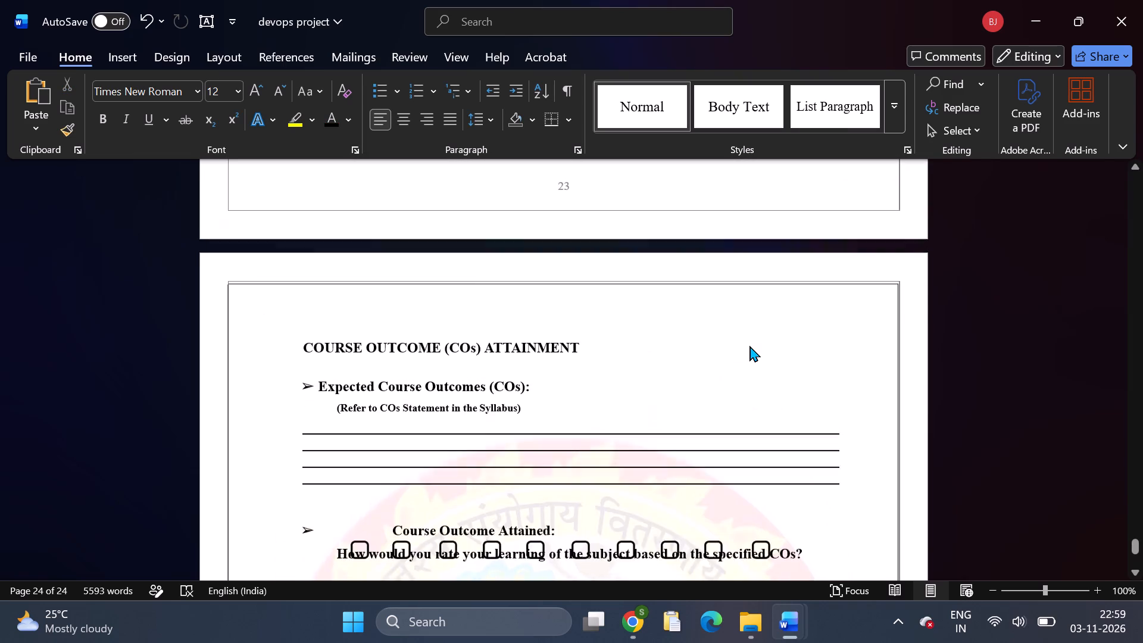
pyautogui.scroll(-9, 749, 345)
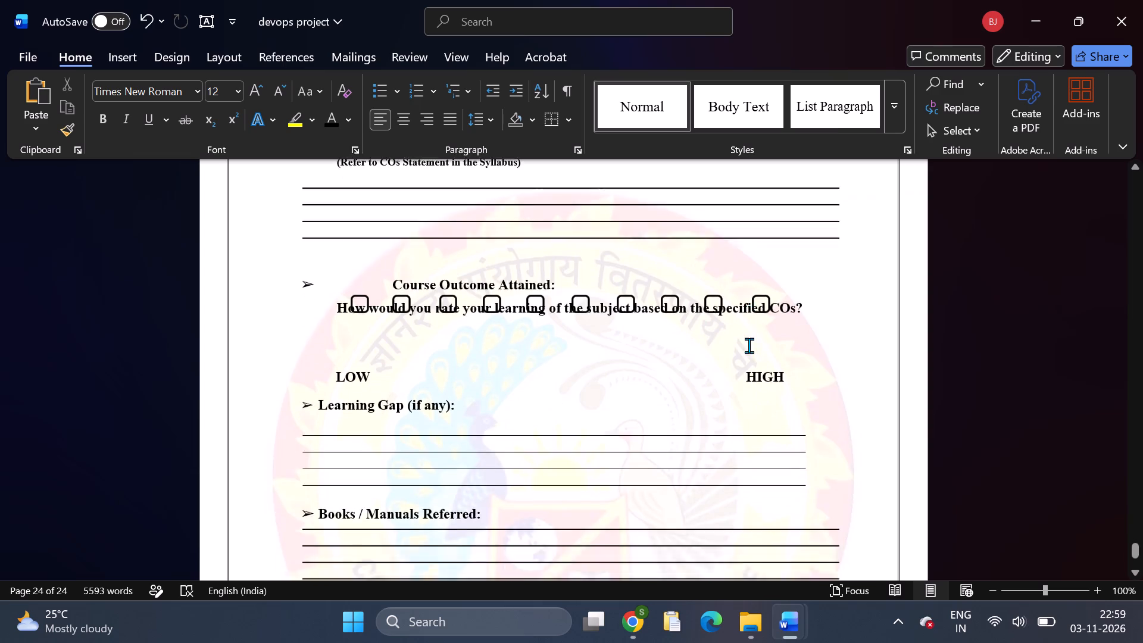
pyautogui.scroll(-14, 749, 346)
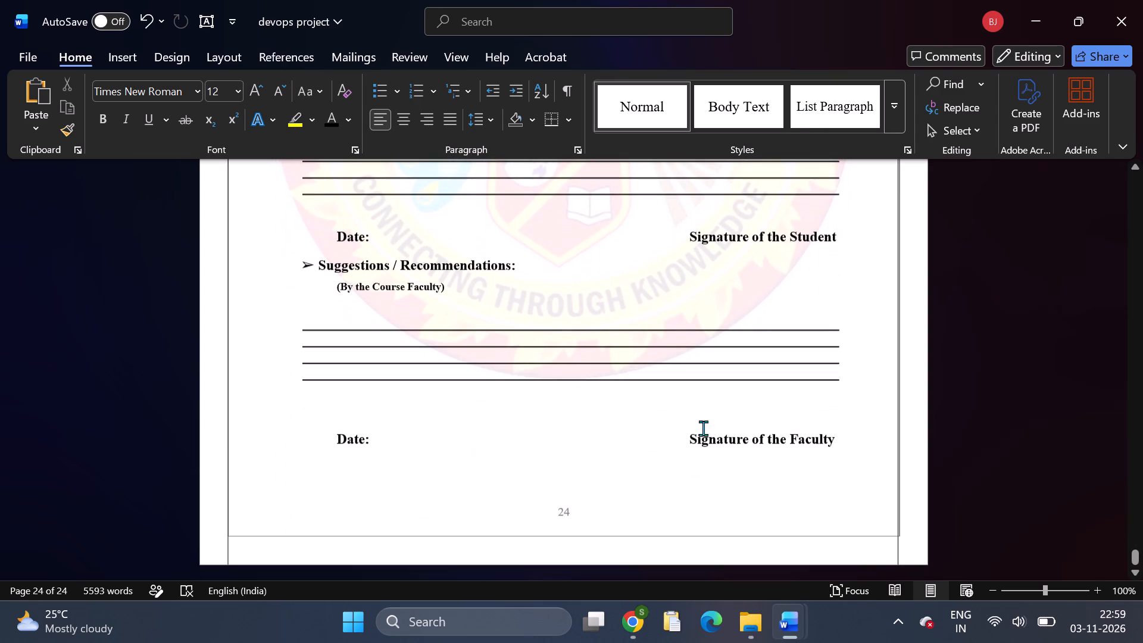
pyautogui.click(897, 520)
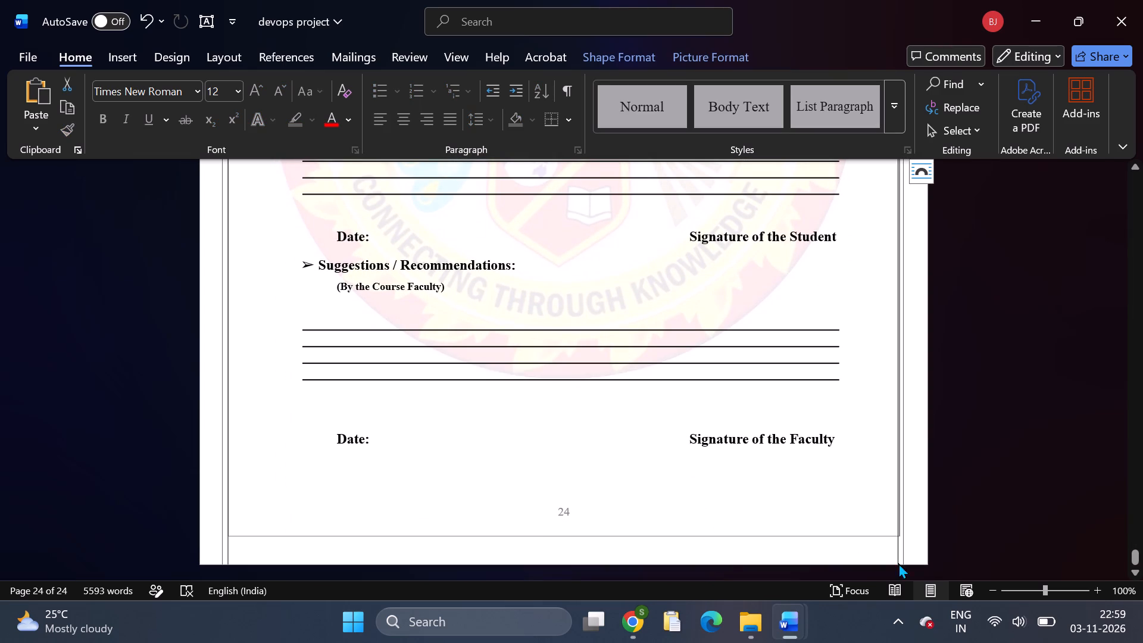
pyautogui.scroll(-4, 877, 544)
pyautogui.scroll(-3, 973, 488)
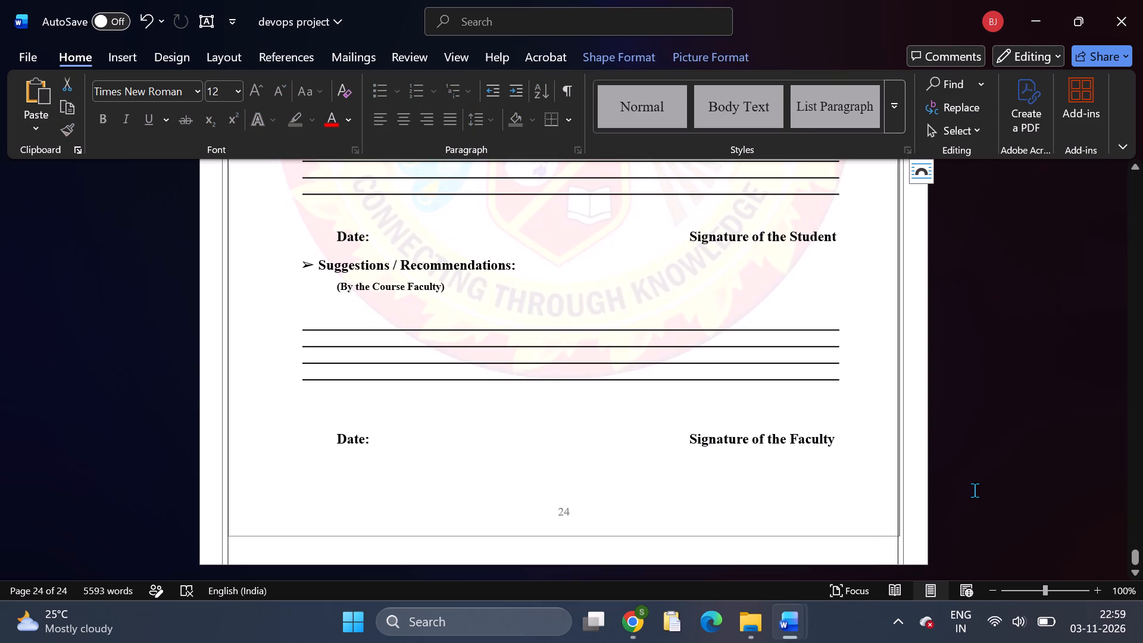
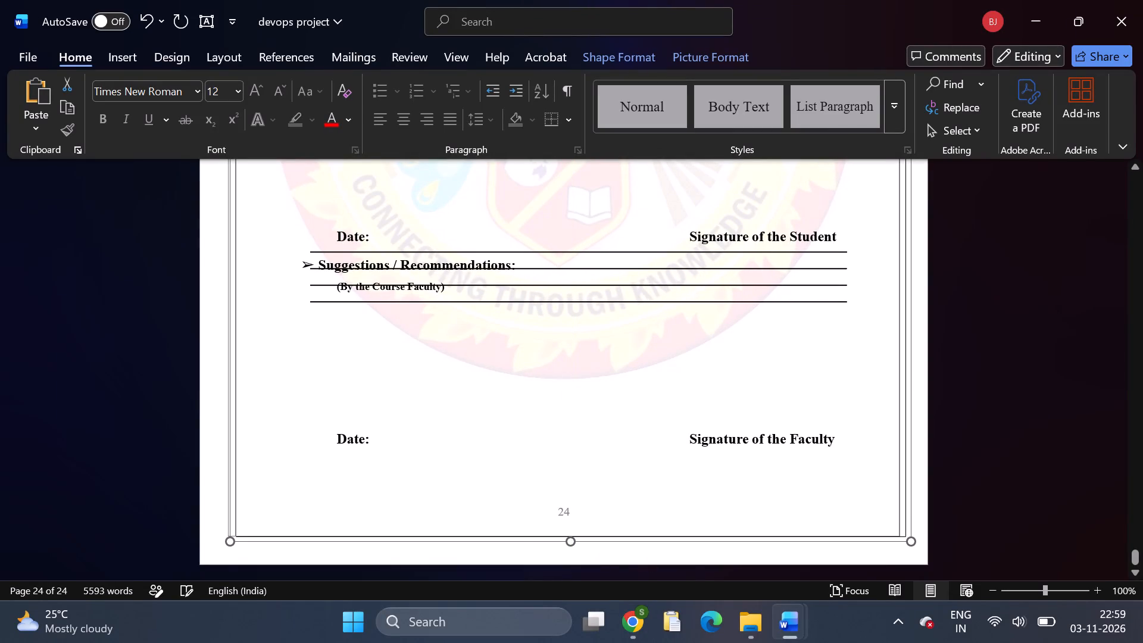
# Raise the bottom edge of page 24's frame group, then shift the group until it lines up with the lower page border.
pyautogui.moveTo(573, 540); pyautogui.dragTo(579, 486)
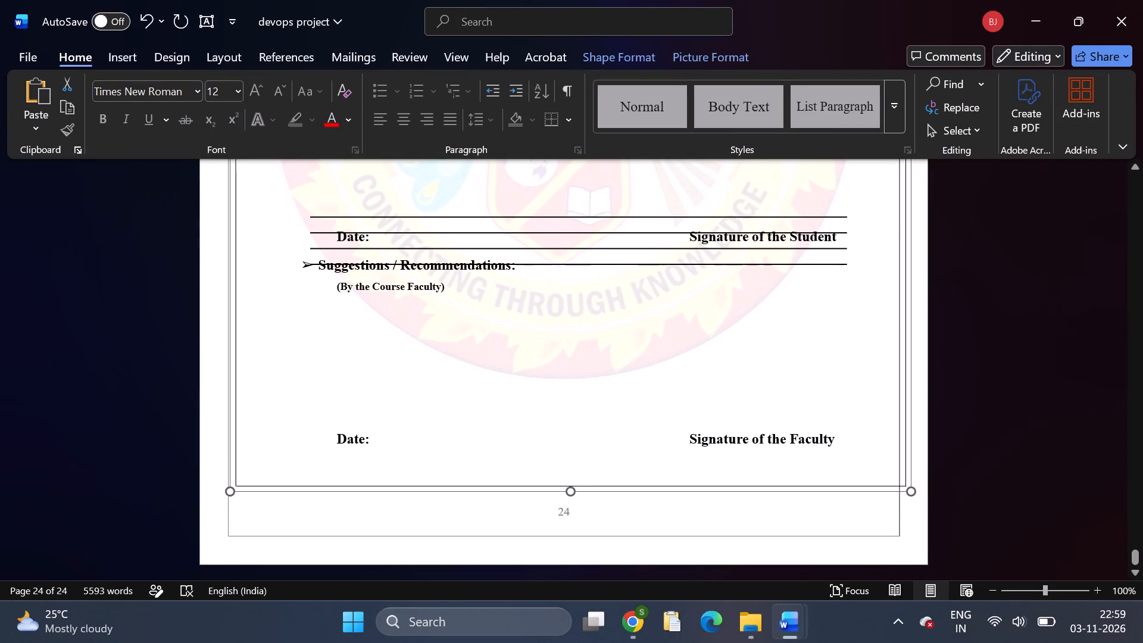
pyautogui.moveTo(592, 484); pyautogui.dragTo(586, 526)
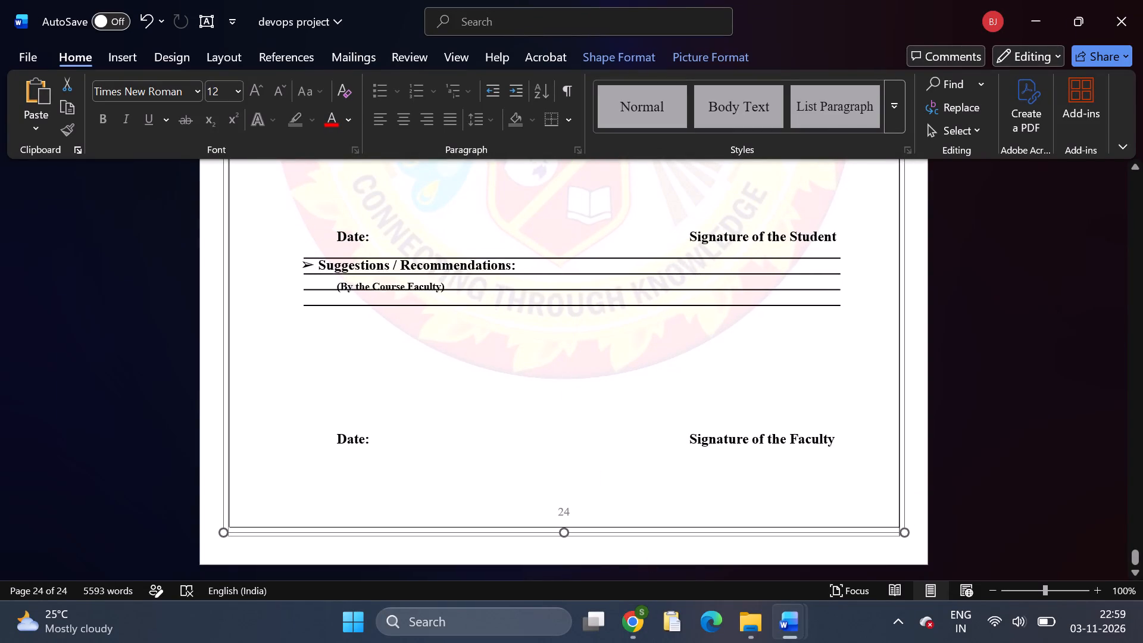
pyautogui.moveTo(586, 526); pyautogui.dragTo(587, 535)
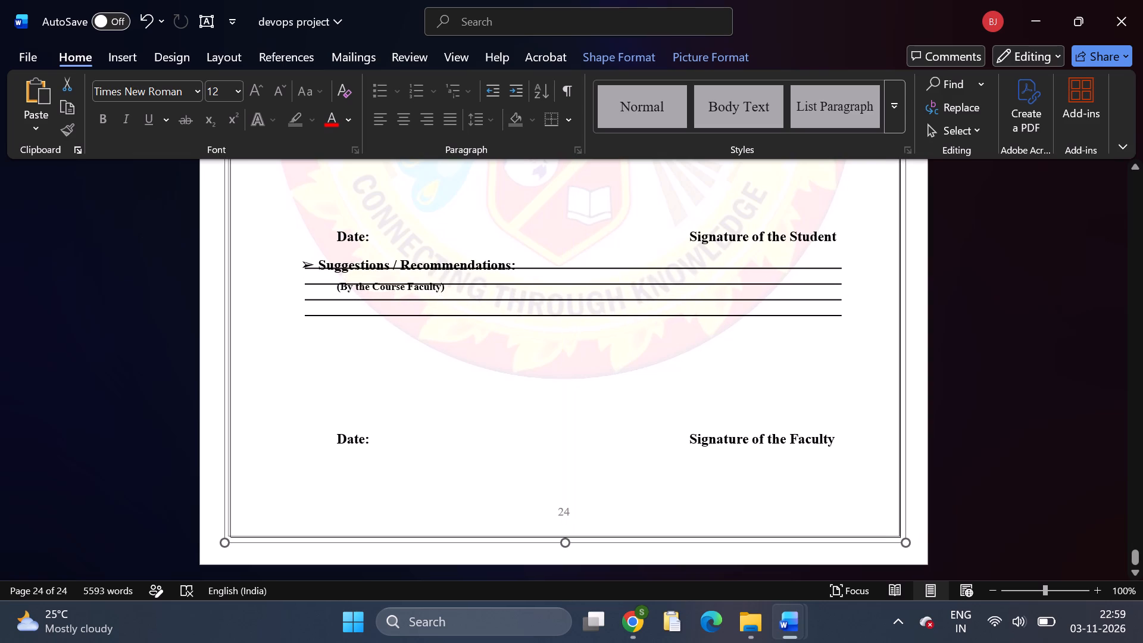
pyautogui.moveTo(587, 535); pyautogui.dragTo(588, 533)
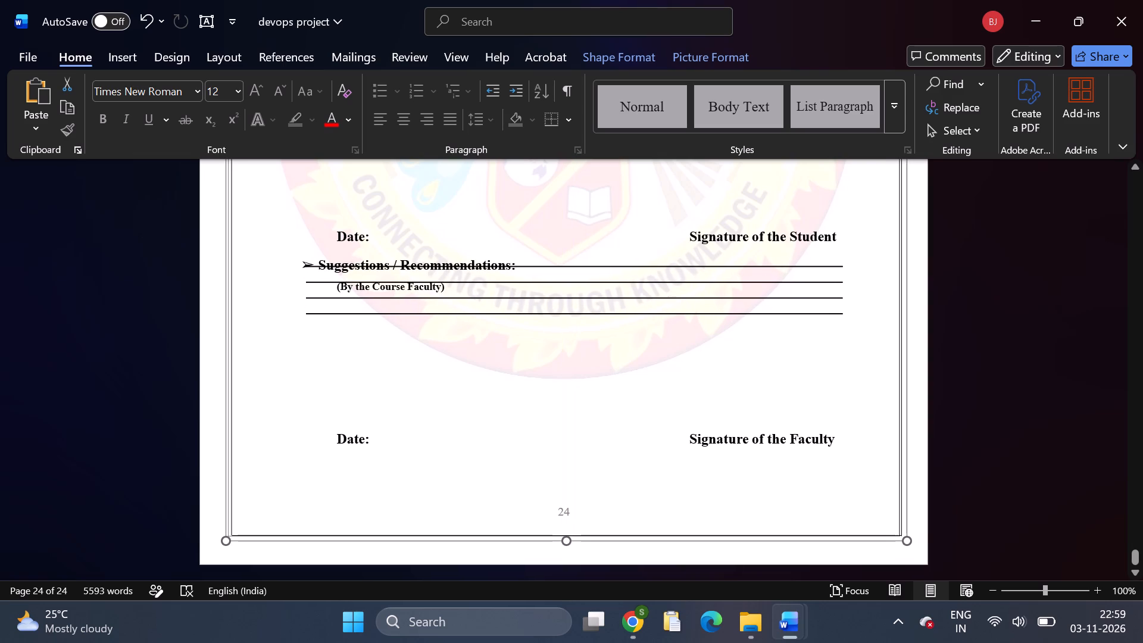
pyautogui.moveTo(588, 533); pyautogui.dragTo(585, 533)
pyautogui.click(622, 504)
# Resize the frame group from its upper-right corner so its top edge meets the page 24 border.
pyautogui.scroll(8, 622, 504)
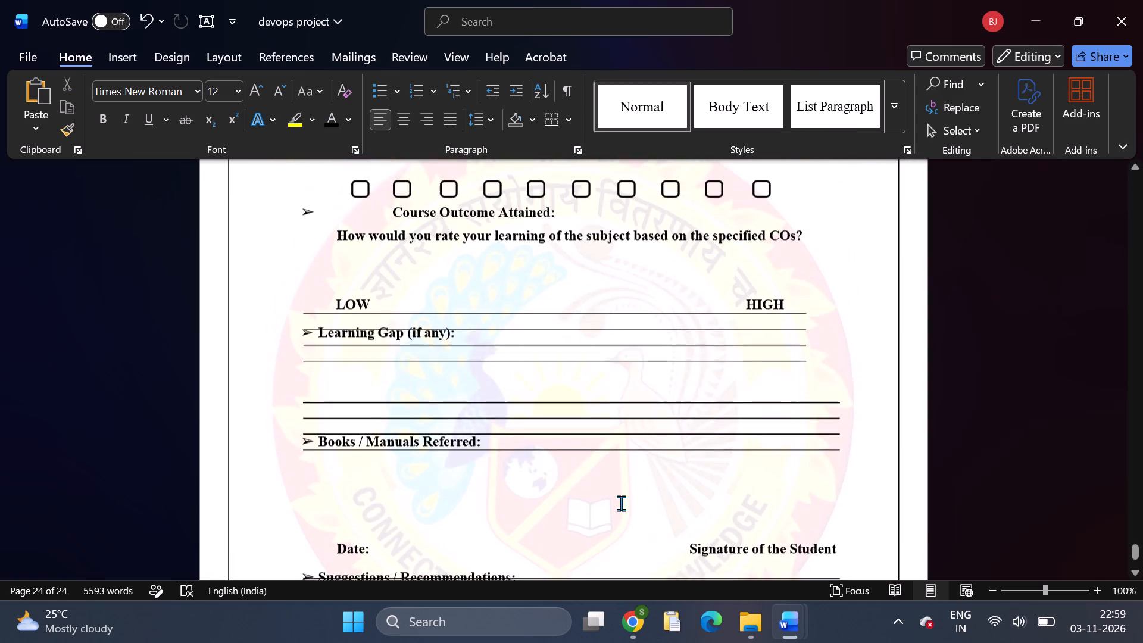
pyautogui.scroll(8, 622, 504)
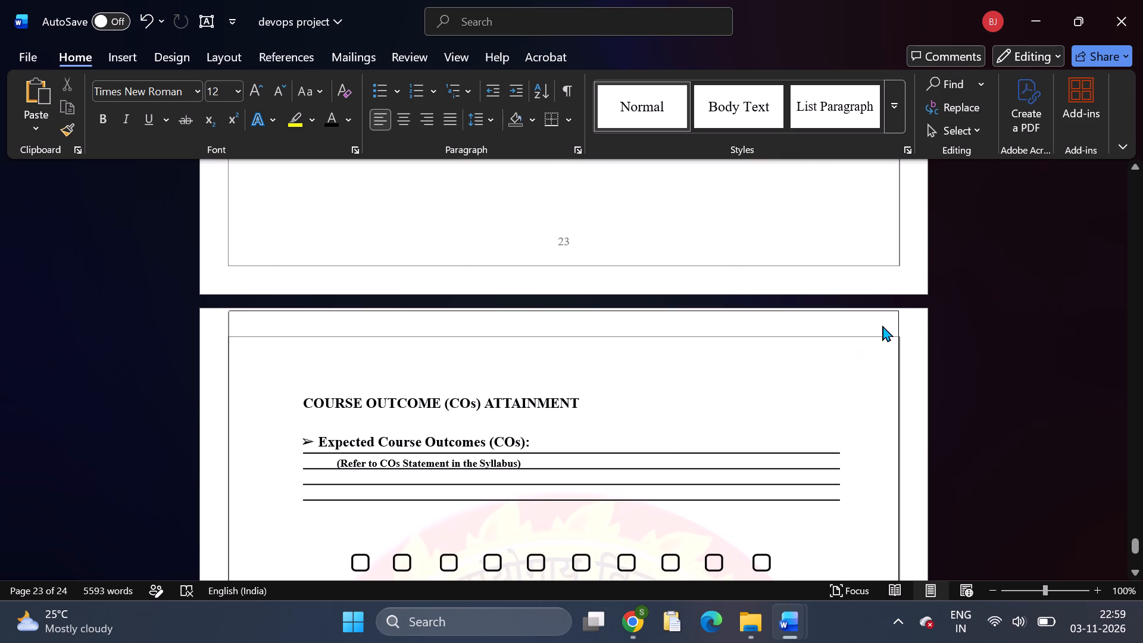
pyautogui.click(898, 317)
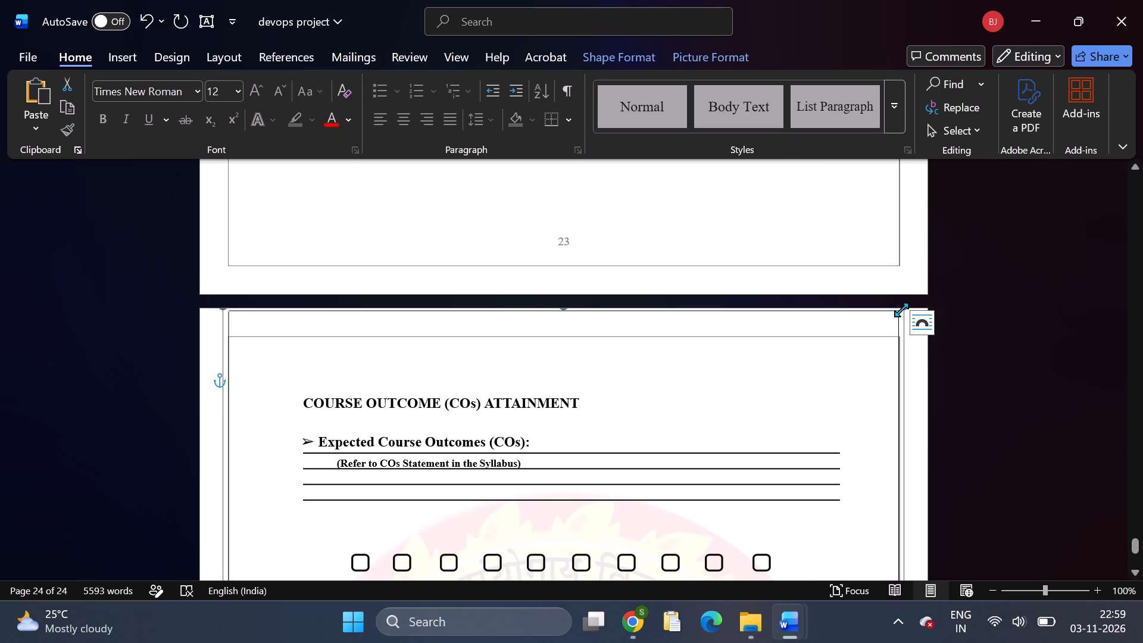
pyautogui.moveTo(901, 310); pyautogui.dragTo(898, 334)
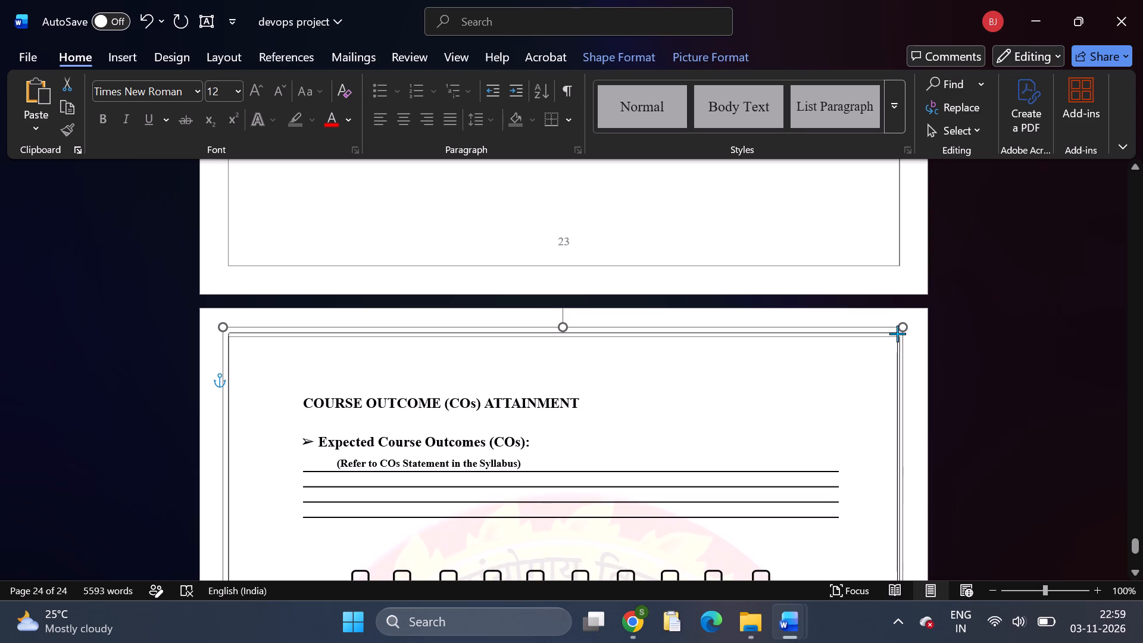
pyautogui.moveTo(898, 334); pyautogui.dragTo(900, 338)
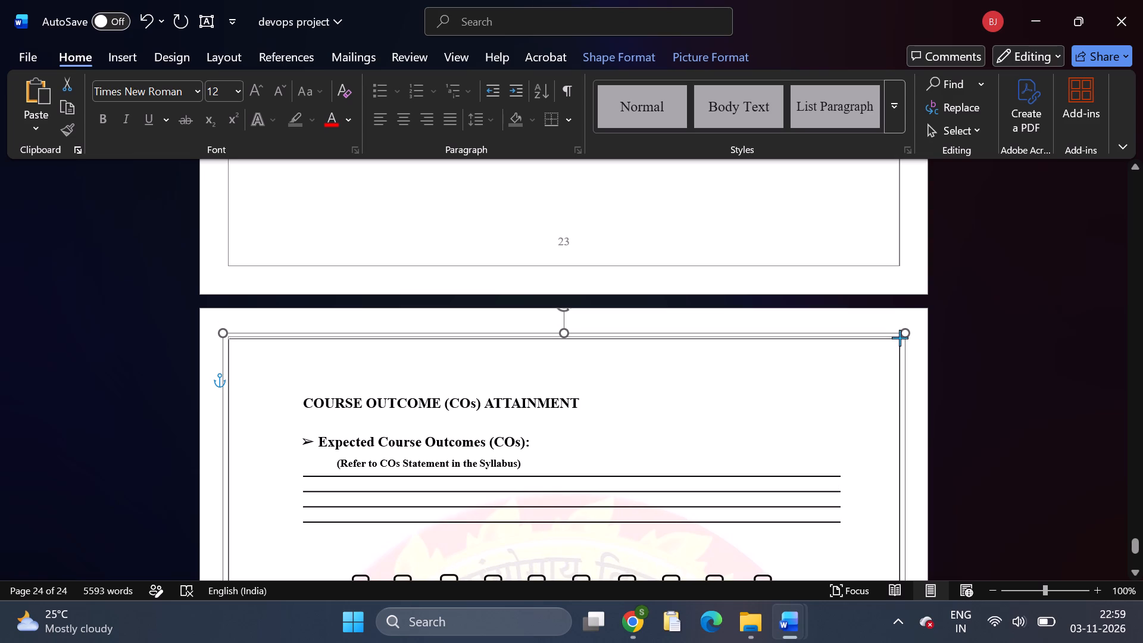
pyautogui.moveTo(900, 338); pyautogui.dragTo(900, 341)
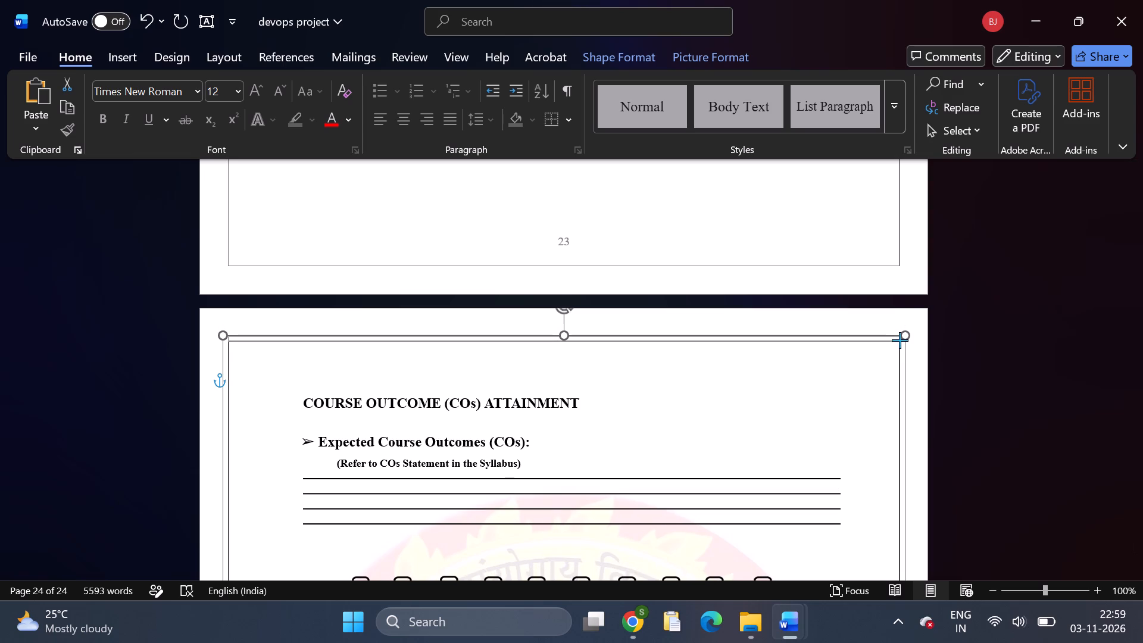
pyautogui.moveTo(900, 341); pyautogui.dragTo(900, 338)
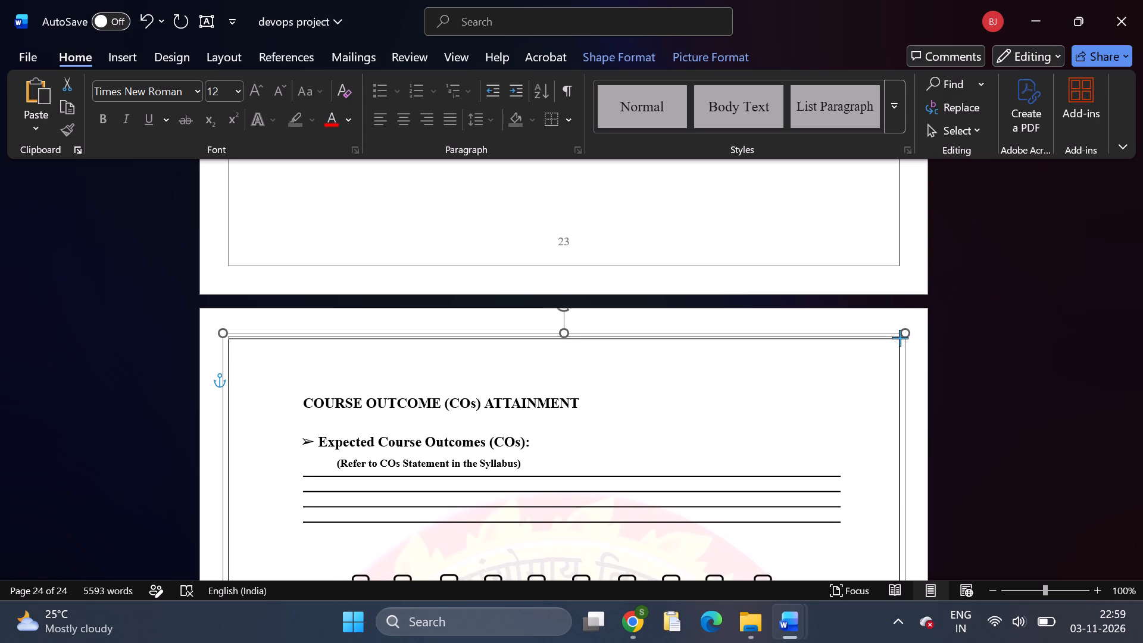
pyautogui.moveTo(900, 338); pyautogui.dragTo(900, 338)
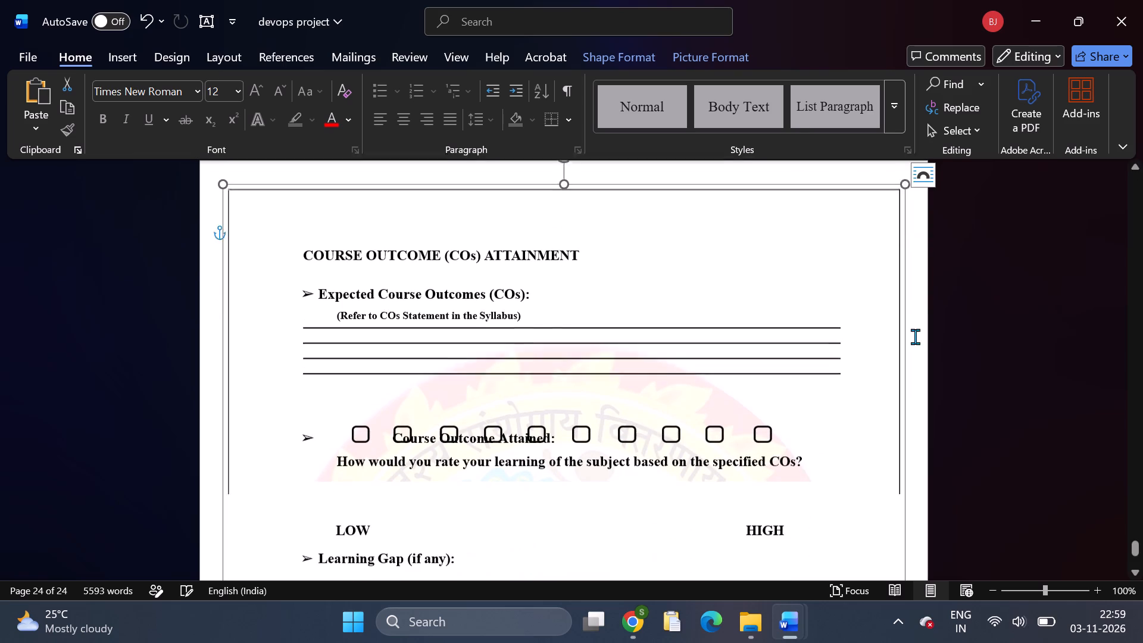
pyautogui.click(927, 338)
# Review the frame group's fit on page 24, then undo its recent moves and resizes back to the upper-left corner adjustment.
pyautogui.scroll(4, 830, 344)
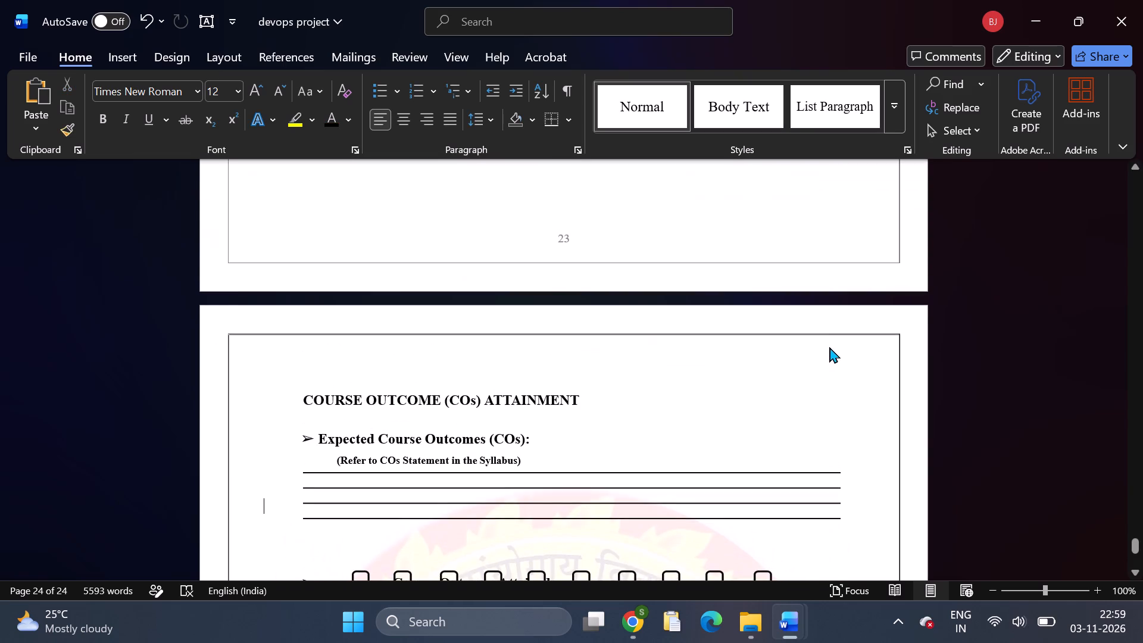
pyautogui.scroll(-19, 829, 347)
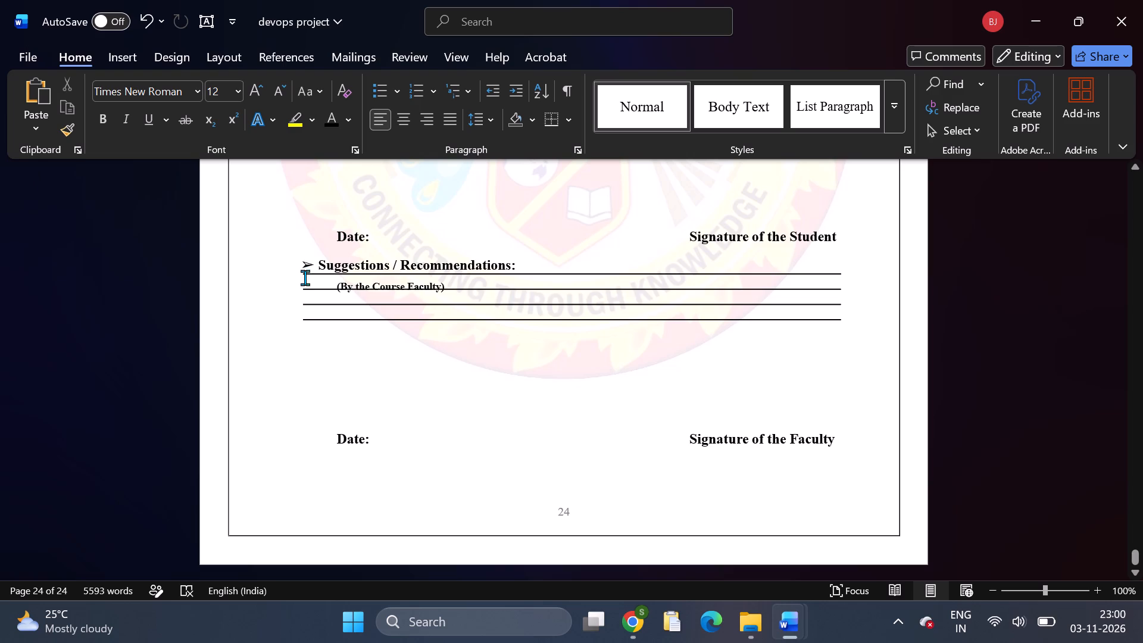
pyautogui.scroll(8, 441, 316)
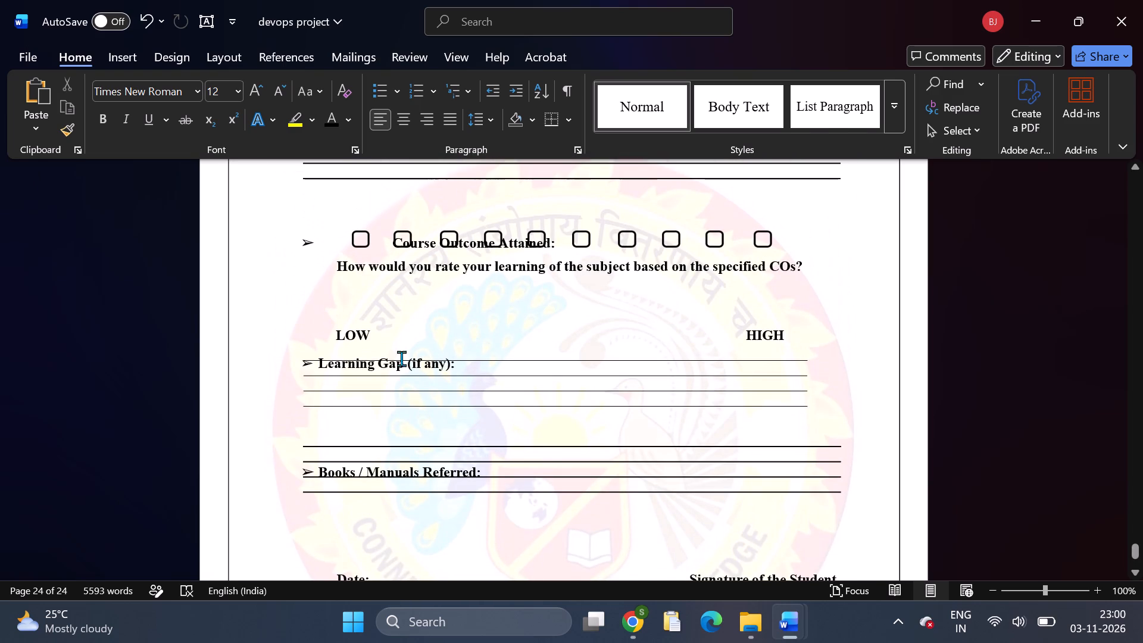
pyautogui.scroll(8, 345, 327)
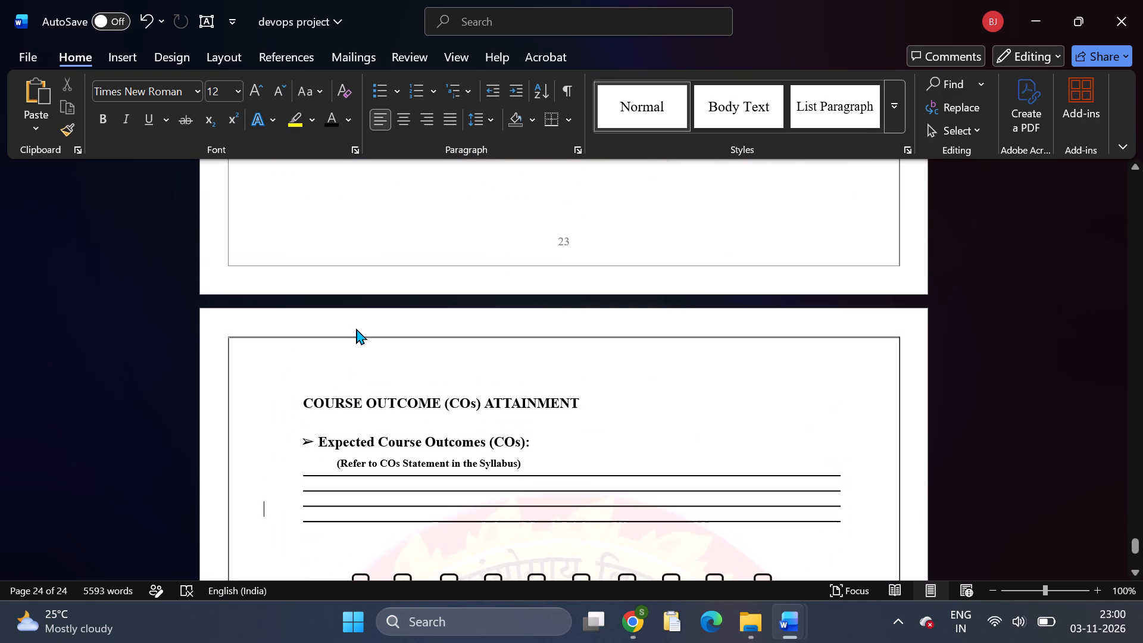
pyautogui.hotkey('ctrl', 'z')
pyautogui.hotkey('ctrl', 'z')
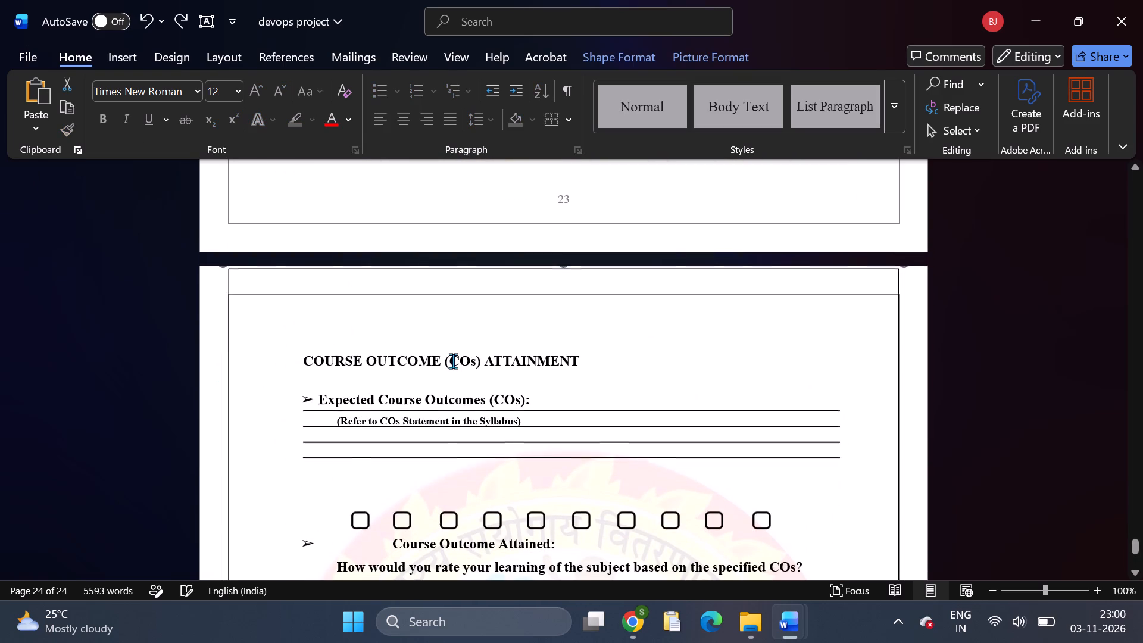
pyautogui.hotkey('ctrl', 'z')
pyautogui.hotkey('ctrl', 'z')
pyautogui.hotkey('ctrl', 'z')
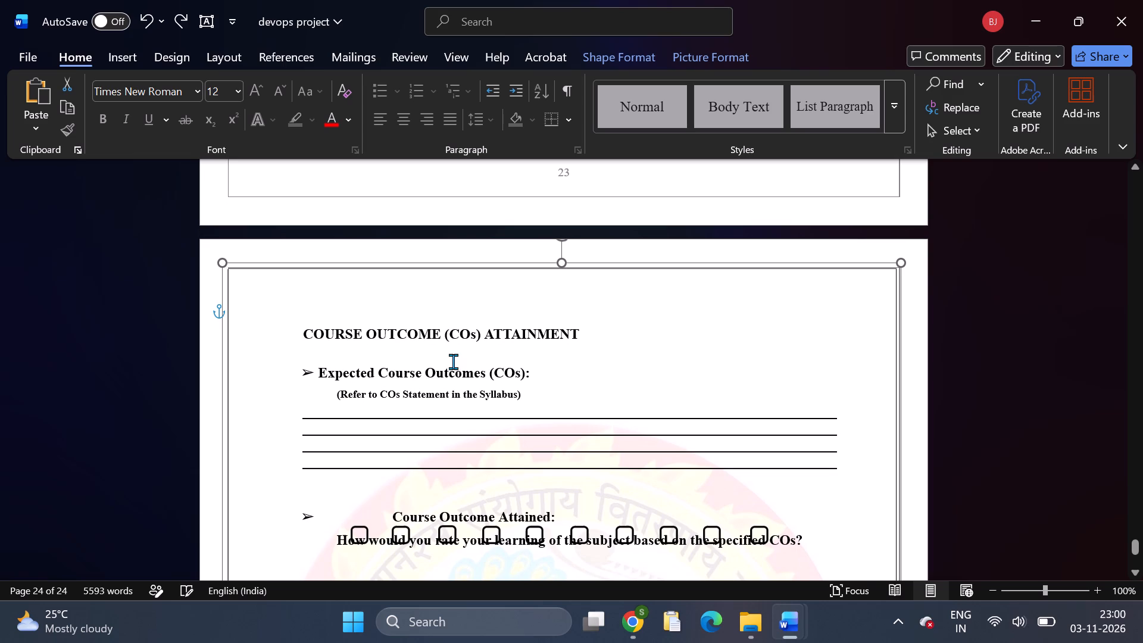
# Undo the frame group's upper-left corner resize and the pasted Date and Signature of the Faculty line.
pyautogui.scroll(-11, 481, 395)
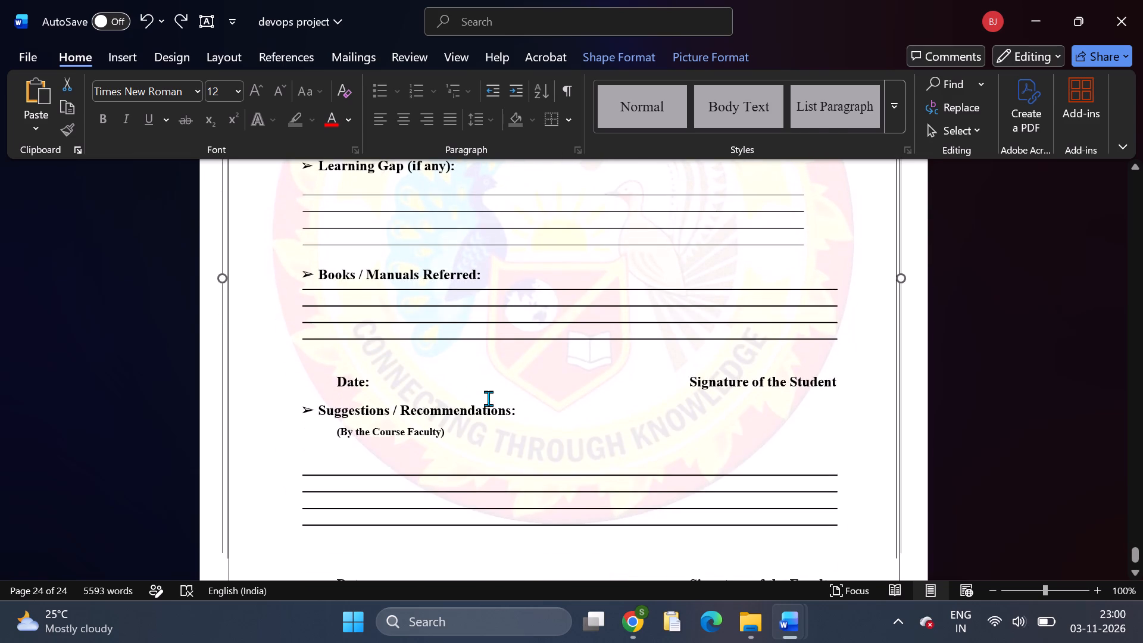
pyautogui.scroll(-2, 489, 398)
pyautogui.click(648, 368)
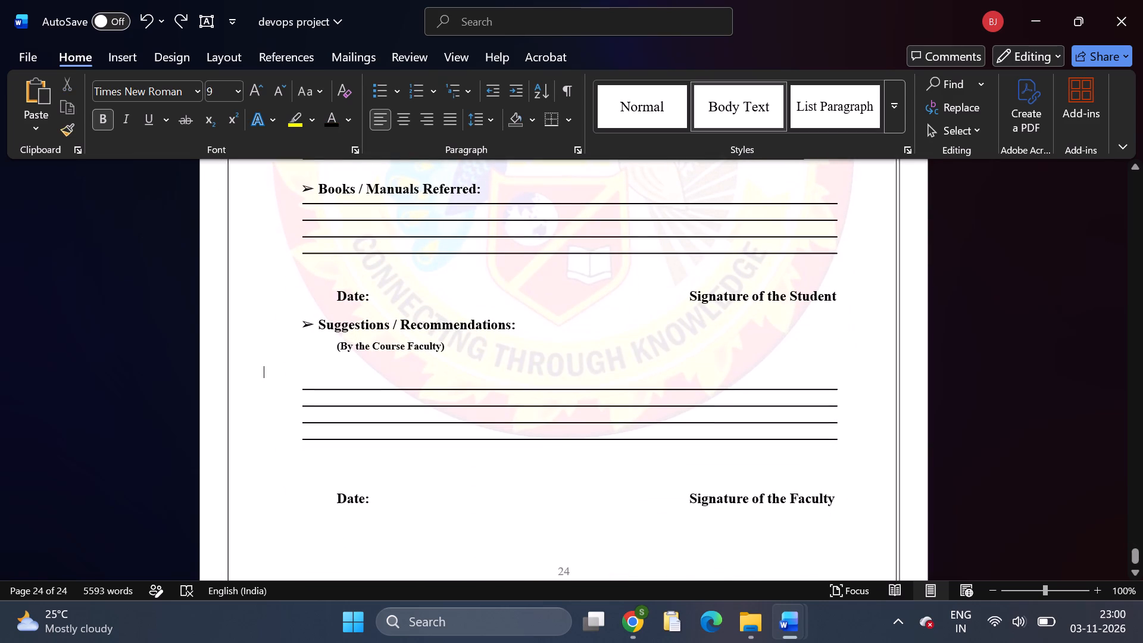
pyautogui.scroll(15, 594, 372)
pyautogui.scroll(-4, 598, 363)
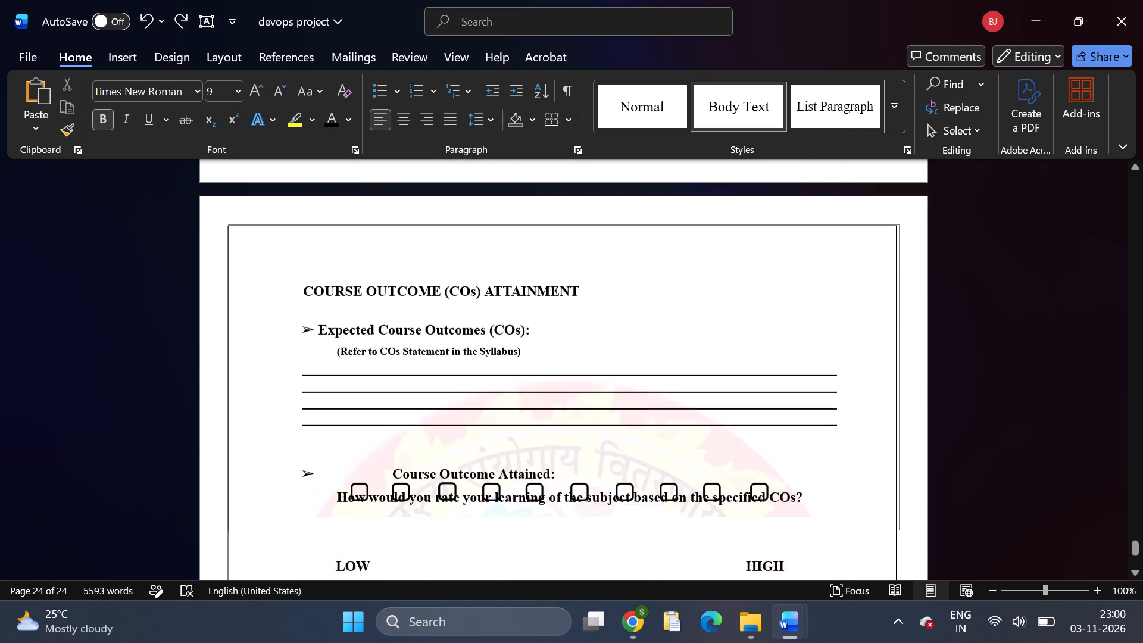
pyautogui.hotkey('ctrl', 'z')
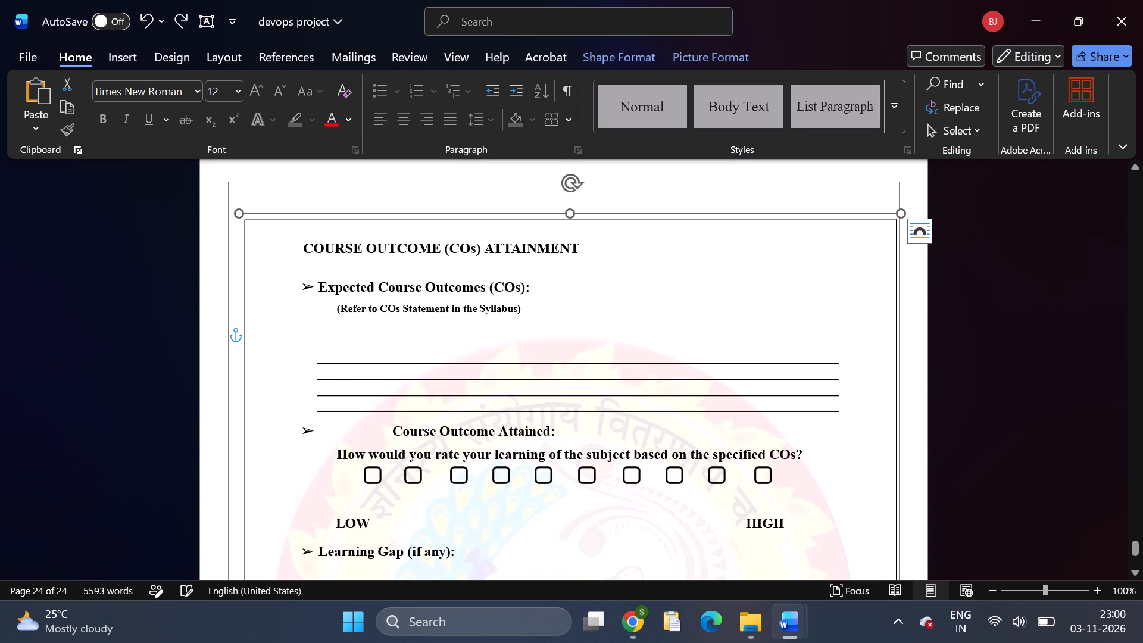
pyautogui.hotkey('ctrl', 'z')
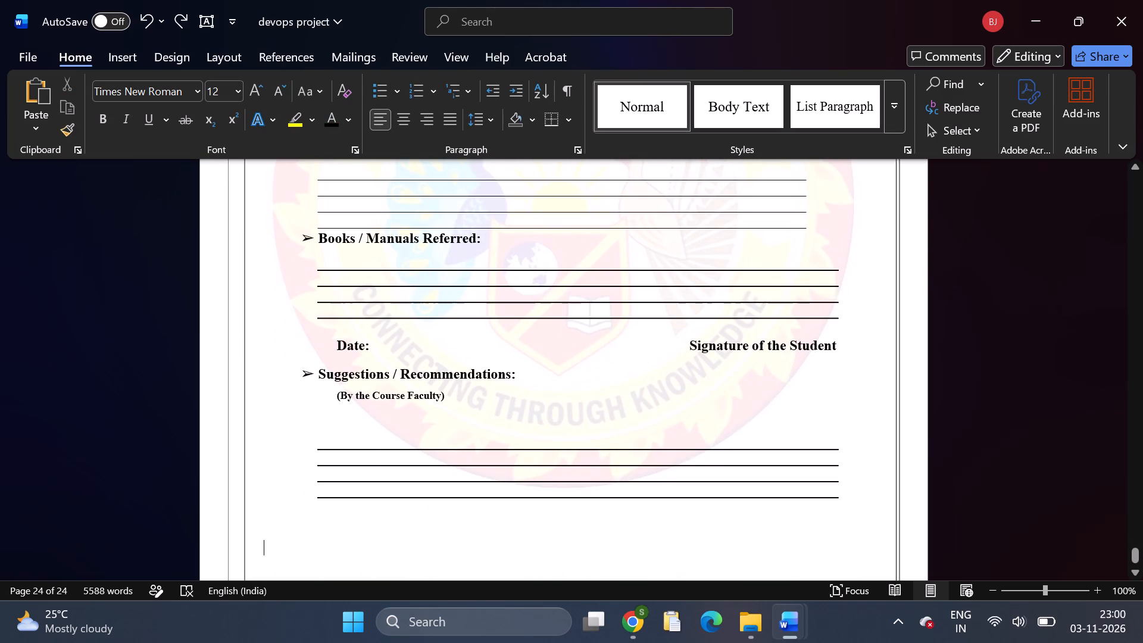
# Paste the Date and Signature of the Faculty line back below the last ruled lines on page 24.
pyautogui.hotkey('ctrl', 'v')
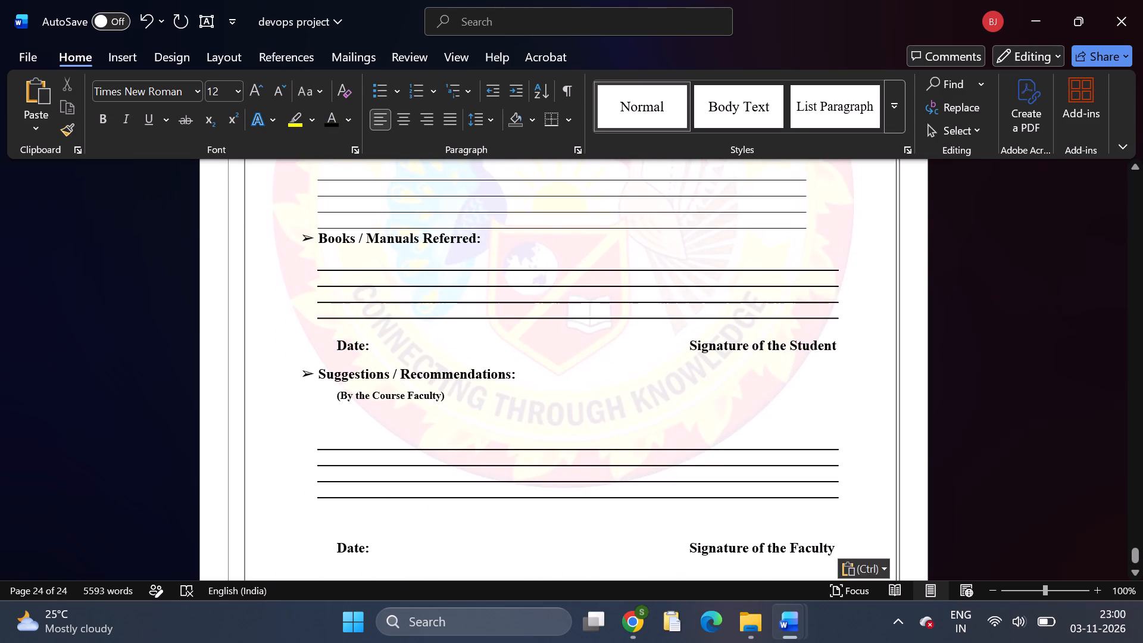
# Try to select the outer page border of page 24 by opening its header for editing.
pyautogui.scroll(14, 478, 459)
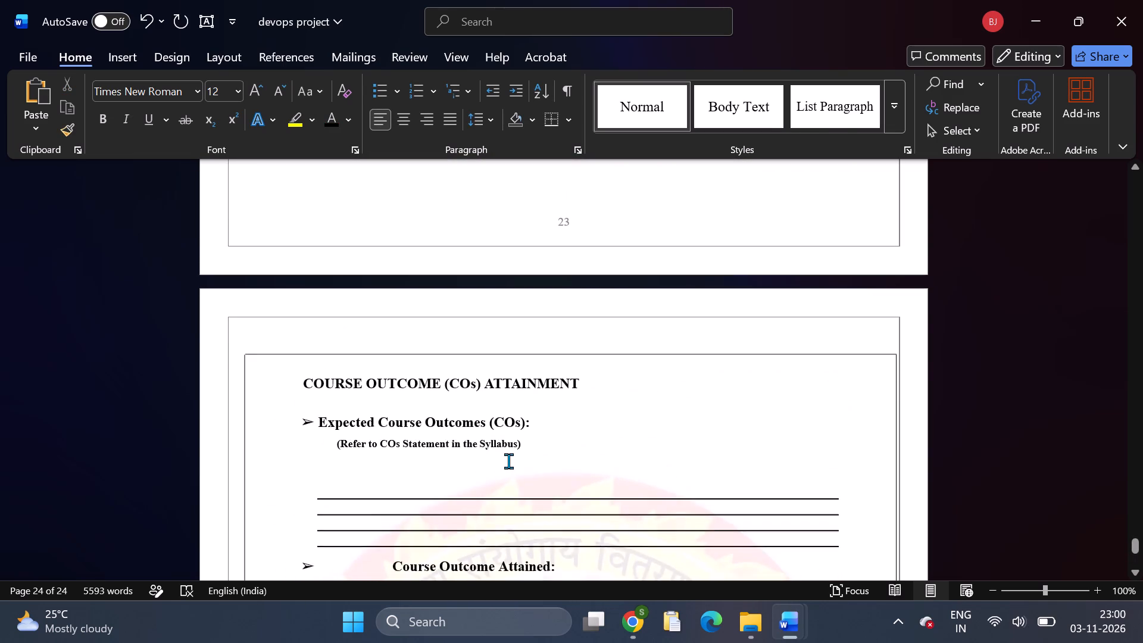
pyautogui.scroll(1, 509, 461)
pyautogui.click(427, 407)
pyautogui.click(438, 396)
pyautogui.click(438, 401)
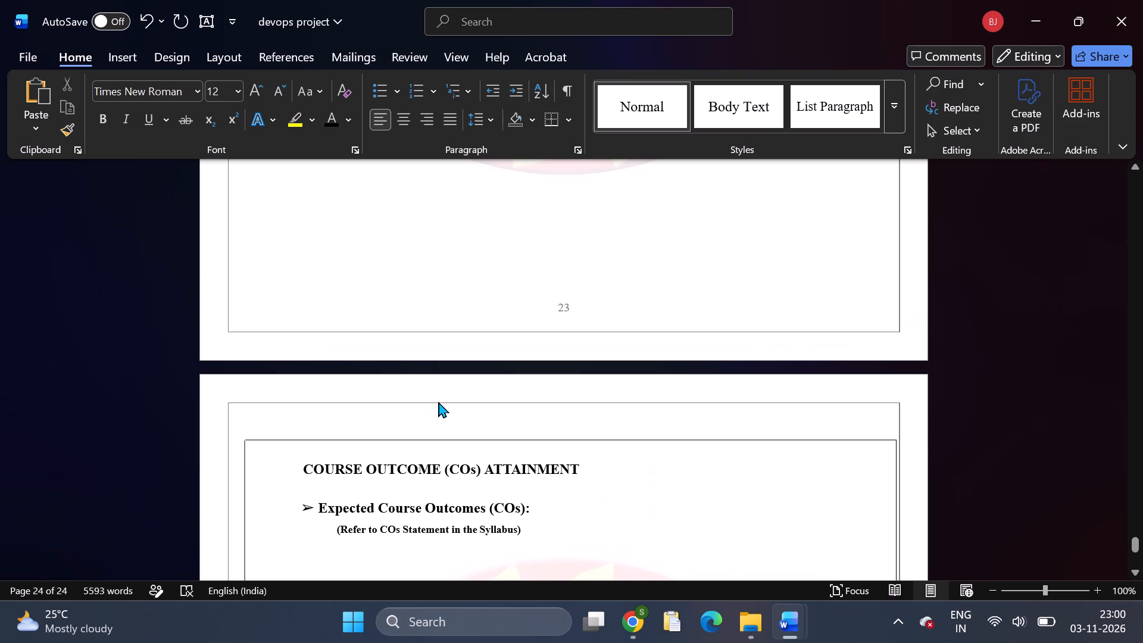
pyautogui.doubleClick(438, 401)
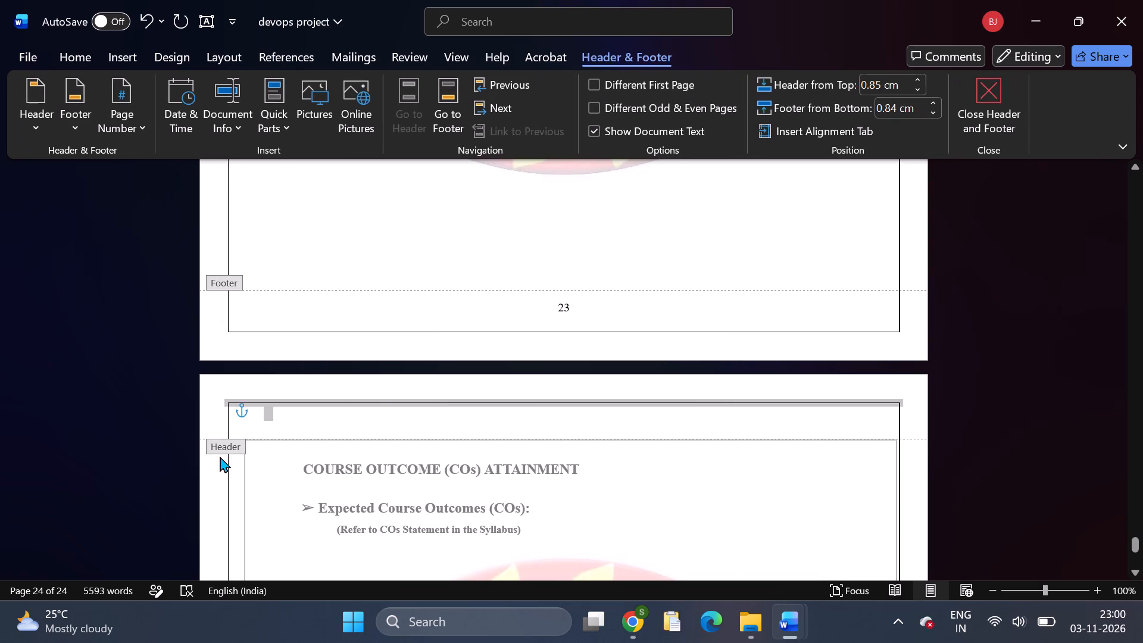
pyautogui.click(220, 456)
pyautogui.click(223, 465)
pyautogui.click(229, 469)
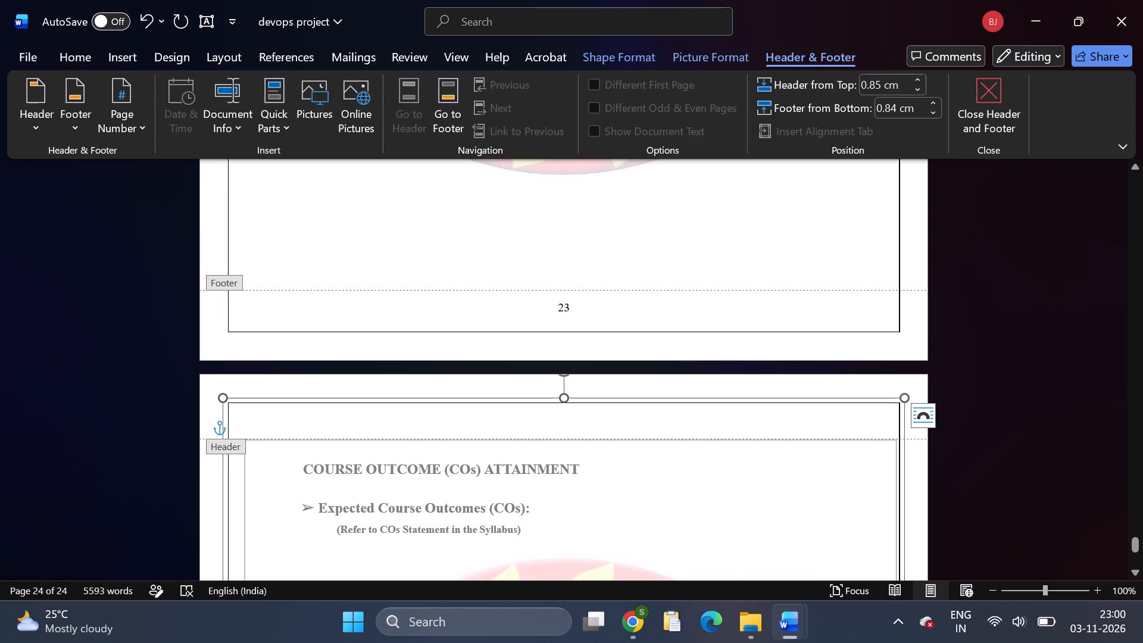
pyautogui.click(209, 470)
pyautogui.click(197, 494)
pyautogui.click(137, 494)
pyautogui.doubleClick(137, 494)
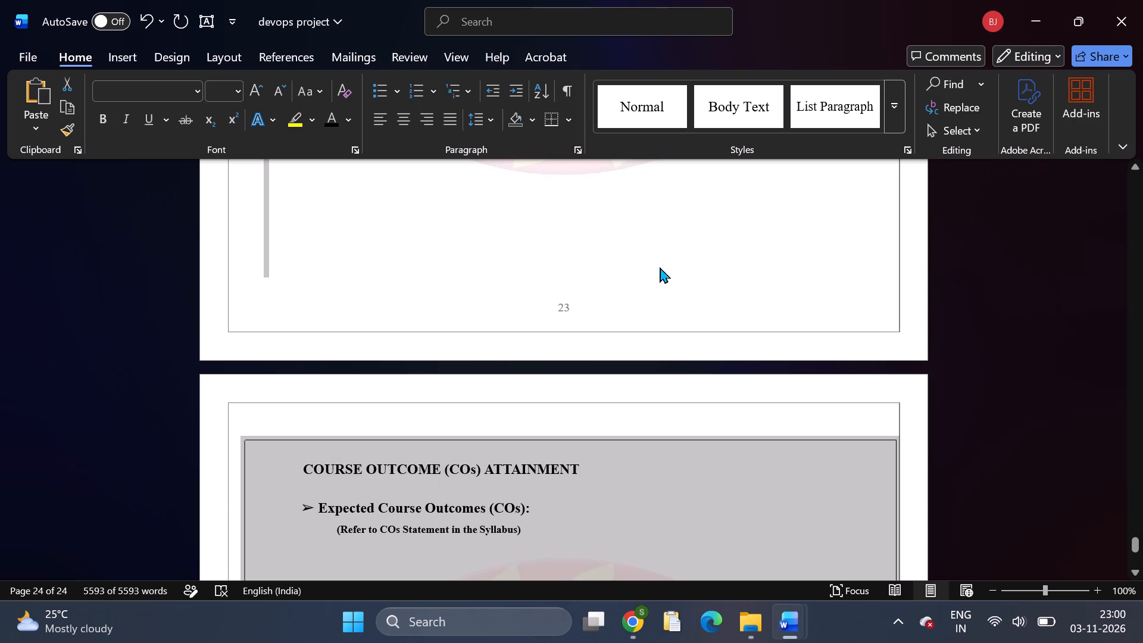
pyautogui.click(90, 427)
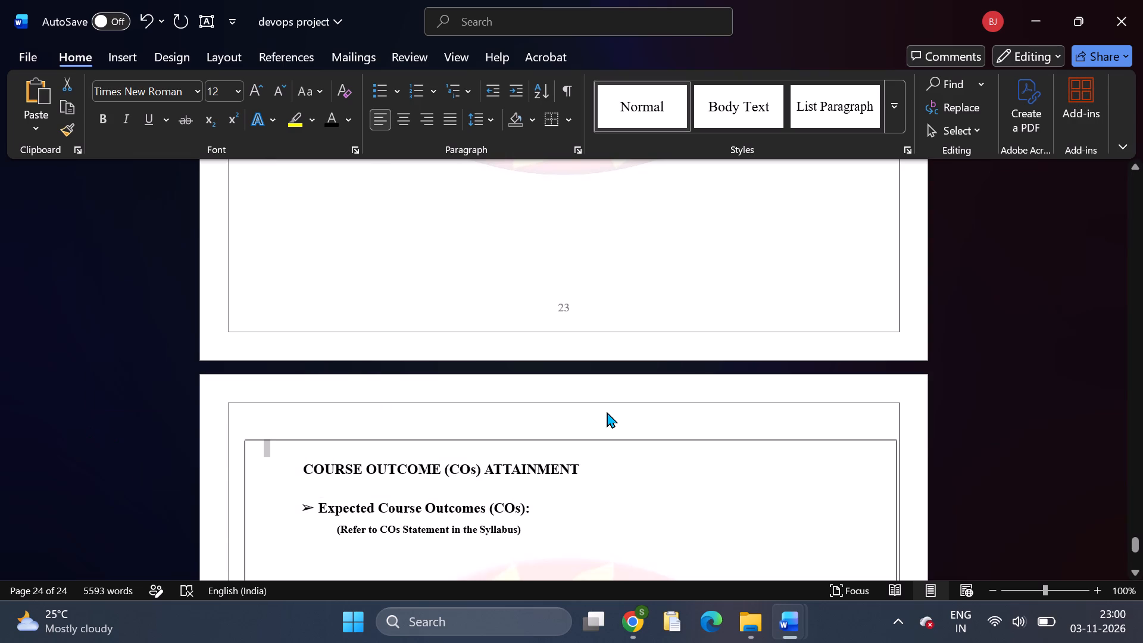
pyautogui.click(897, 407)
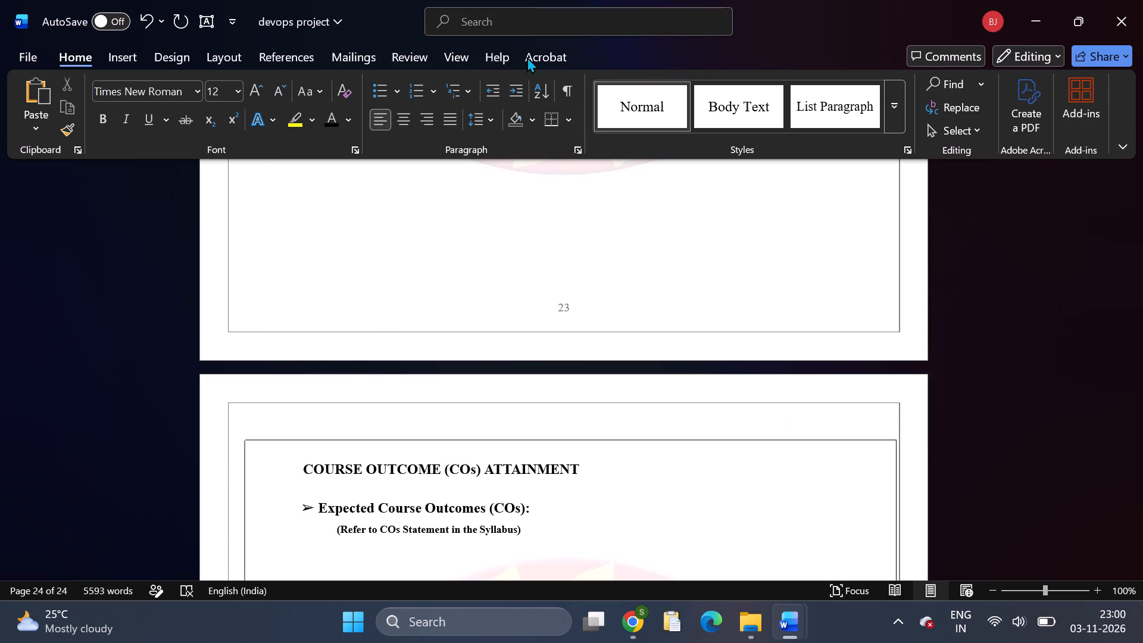
# Apply the Moderate page margins preset, with 2.54 cm top and bottom and 1.91 cm left and right.
pyautogui.click(211, 63)
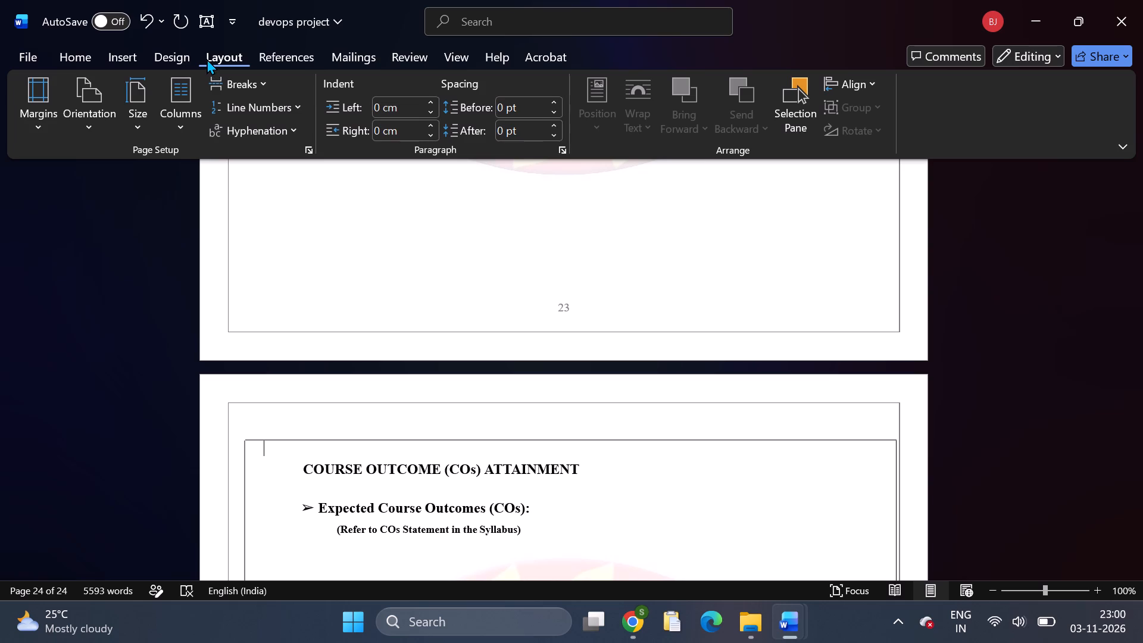
pyautogui.click(21, 118)
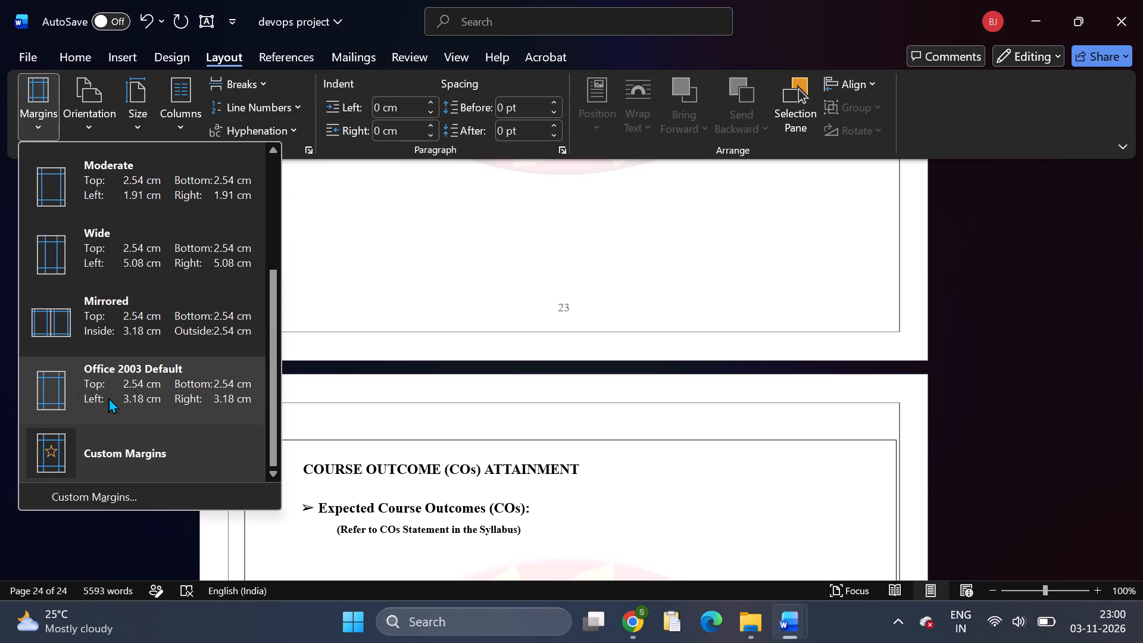
pyautogui.scroll(8, 126, 246)
pyautogui.scroll(-15, 126, 246)
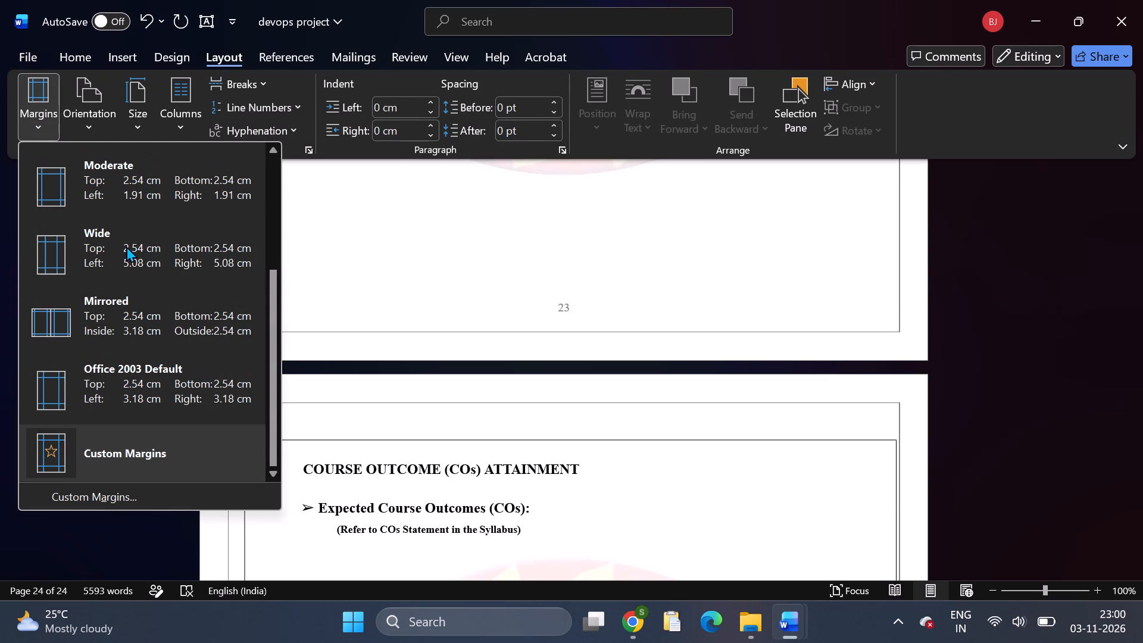
pyautogui.click(118, 197)
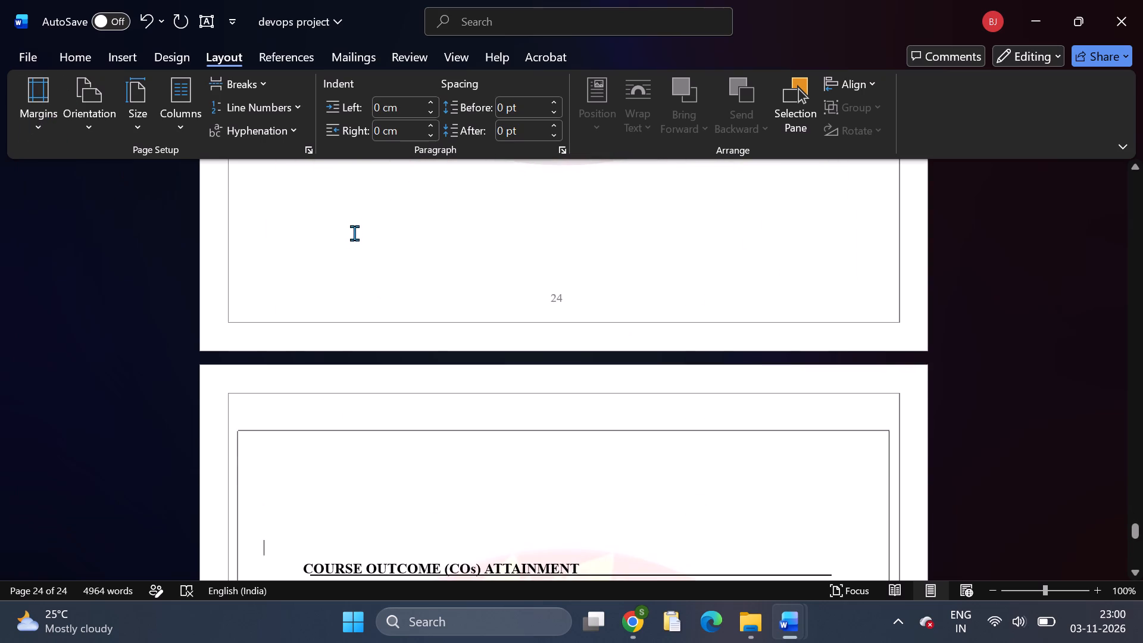
# Check how the closing pages reflowed and undo the Moderate page margins.
pyautogui.scroll(8, 356, 220)
pyautogui.scroll(13, 410, 271)
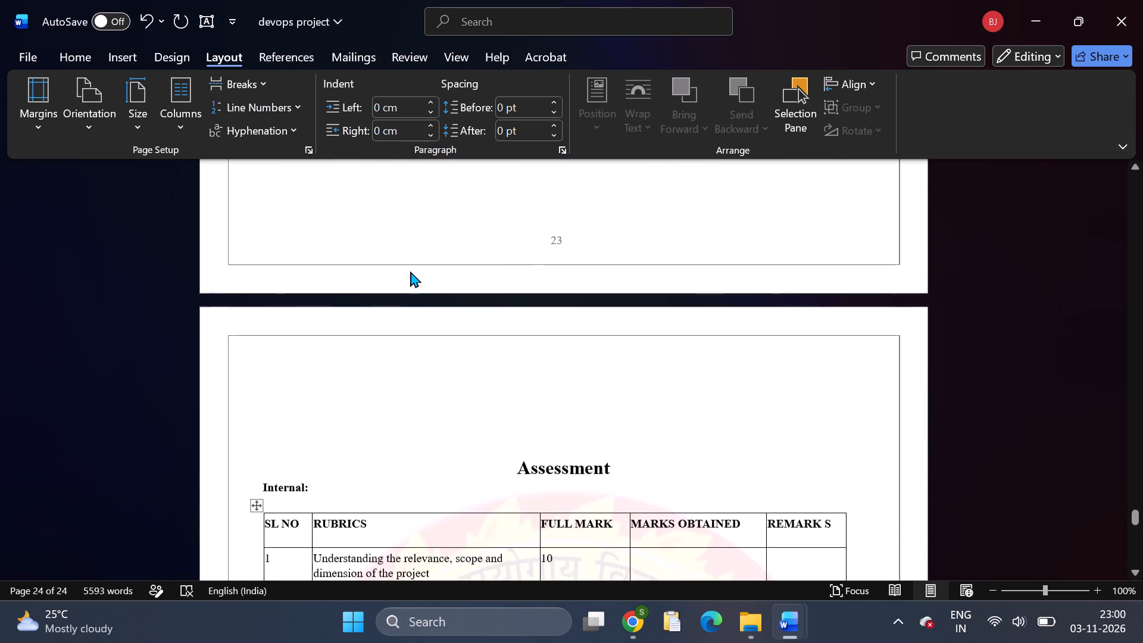
pyautogui.scroll(-20, 410, 271)
pyautogui.scroll(-9, 410, 271)
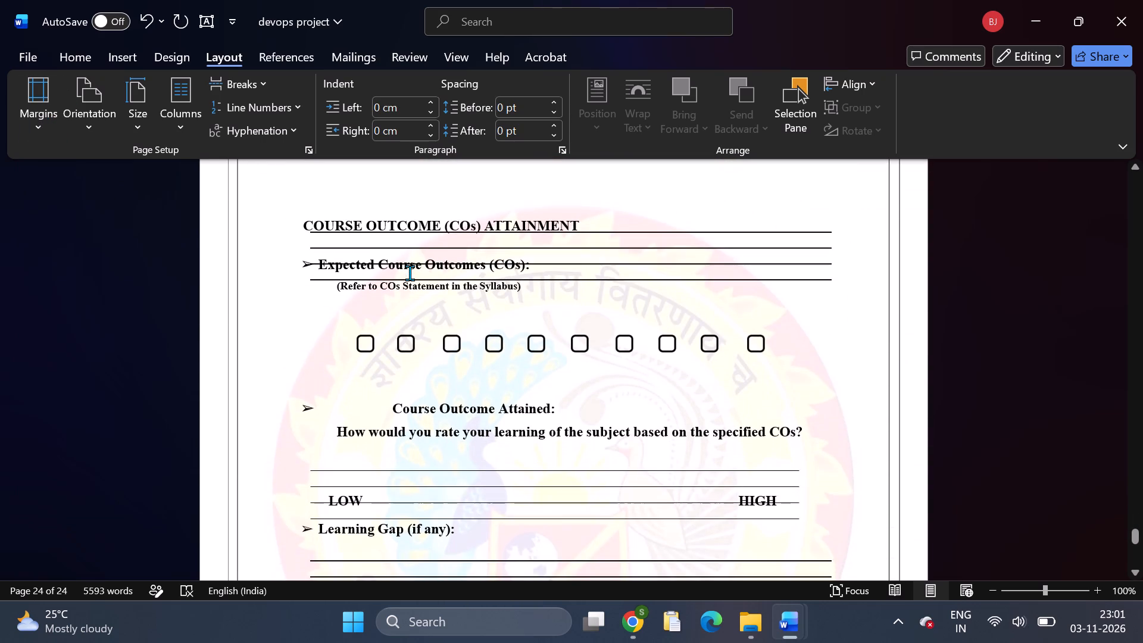
pyautogui.scroll(-1, 410, 273)
pyautogui.scroll(6, 410, 274)
pyautogui.hotkey('ctrl', 'z')
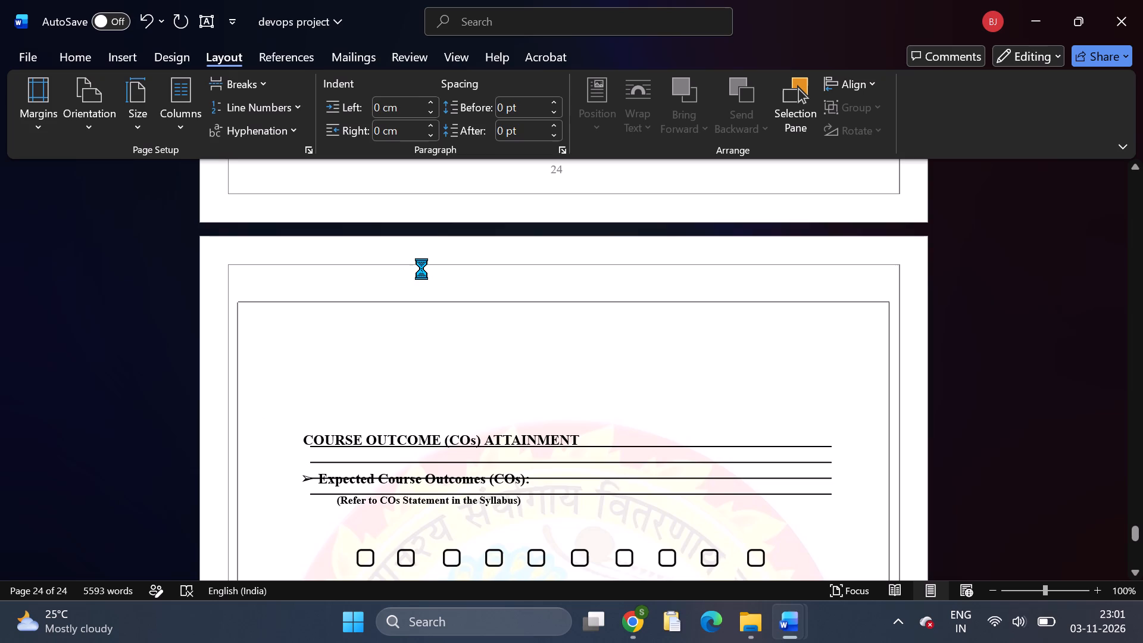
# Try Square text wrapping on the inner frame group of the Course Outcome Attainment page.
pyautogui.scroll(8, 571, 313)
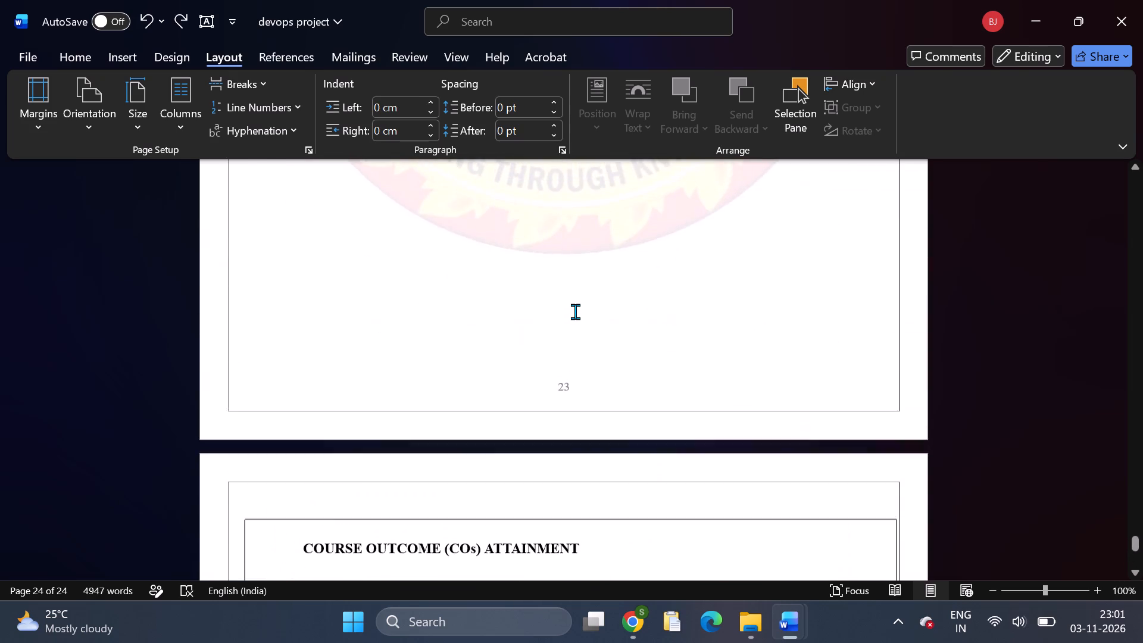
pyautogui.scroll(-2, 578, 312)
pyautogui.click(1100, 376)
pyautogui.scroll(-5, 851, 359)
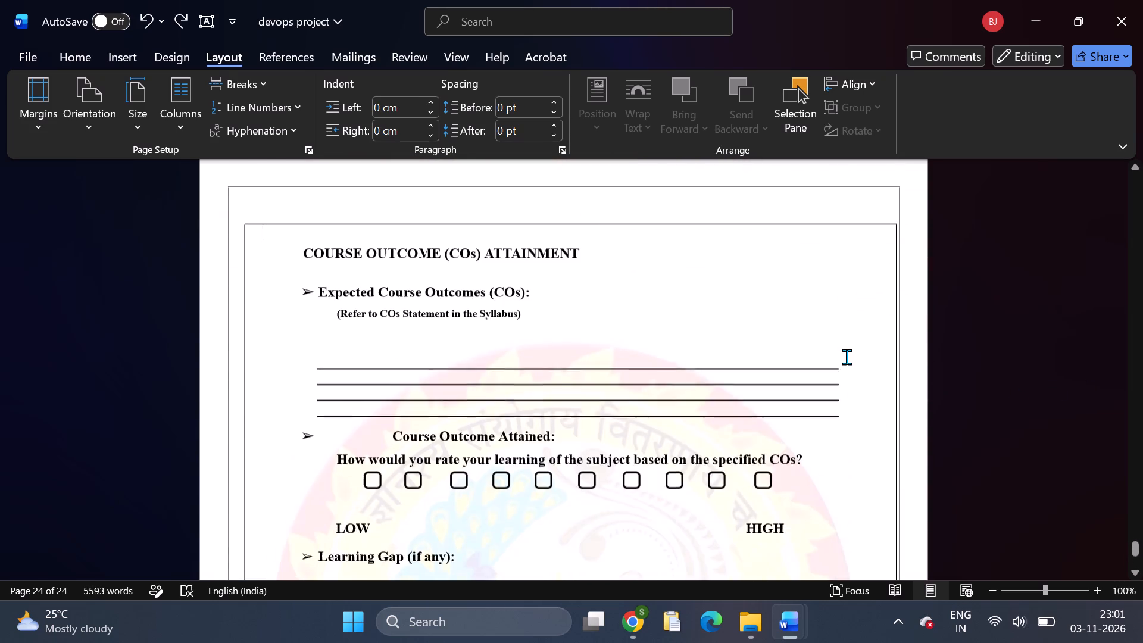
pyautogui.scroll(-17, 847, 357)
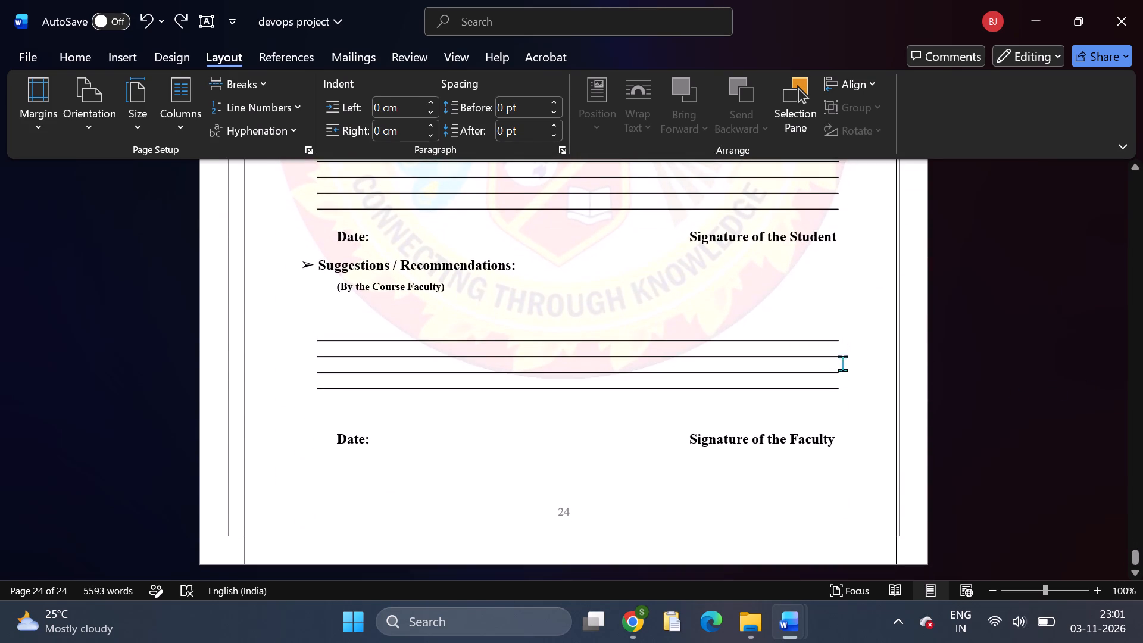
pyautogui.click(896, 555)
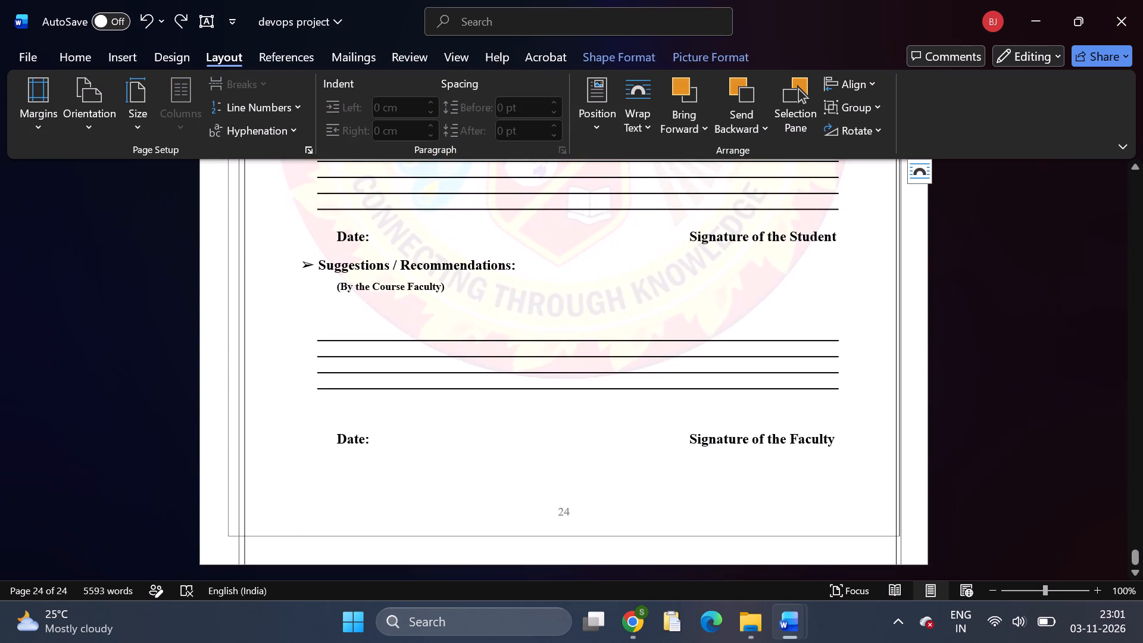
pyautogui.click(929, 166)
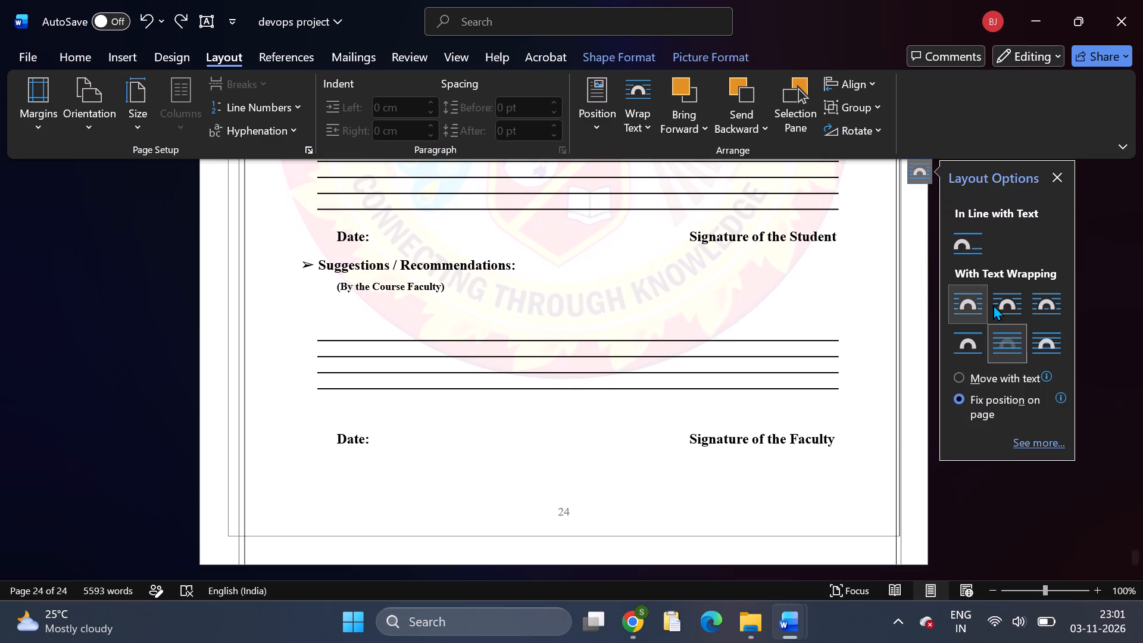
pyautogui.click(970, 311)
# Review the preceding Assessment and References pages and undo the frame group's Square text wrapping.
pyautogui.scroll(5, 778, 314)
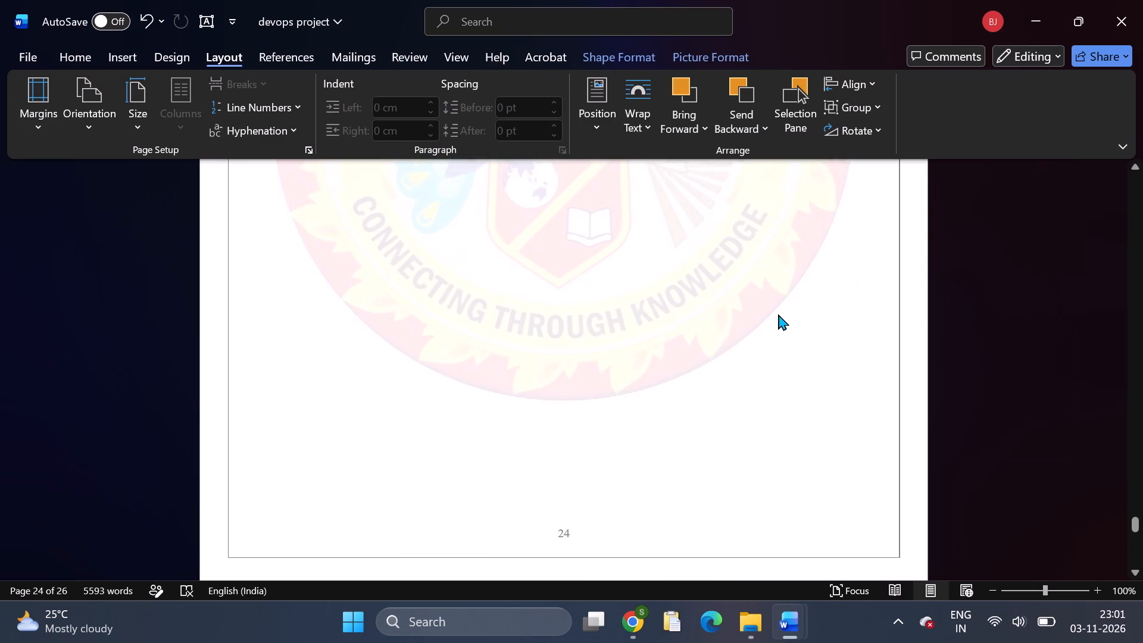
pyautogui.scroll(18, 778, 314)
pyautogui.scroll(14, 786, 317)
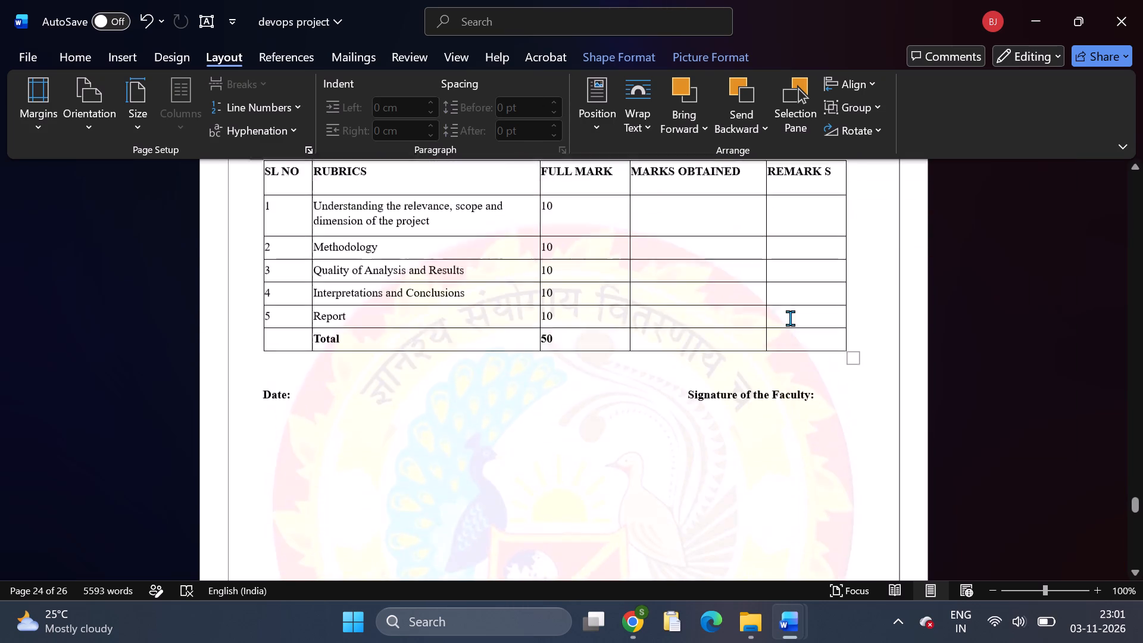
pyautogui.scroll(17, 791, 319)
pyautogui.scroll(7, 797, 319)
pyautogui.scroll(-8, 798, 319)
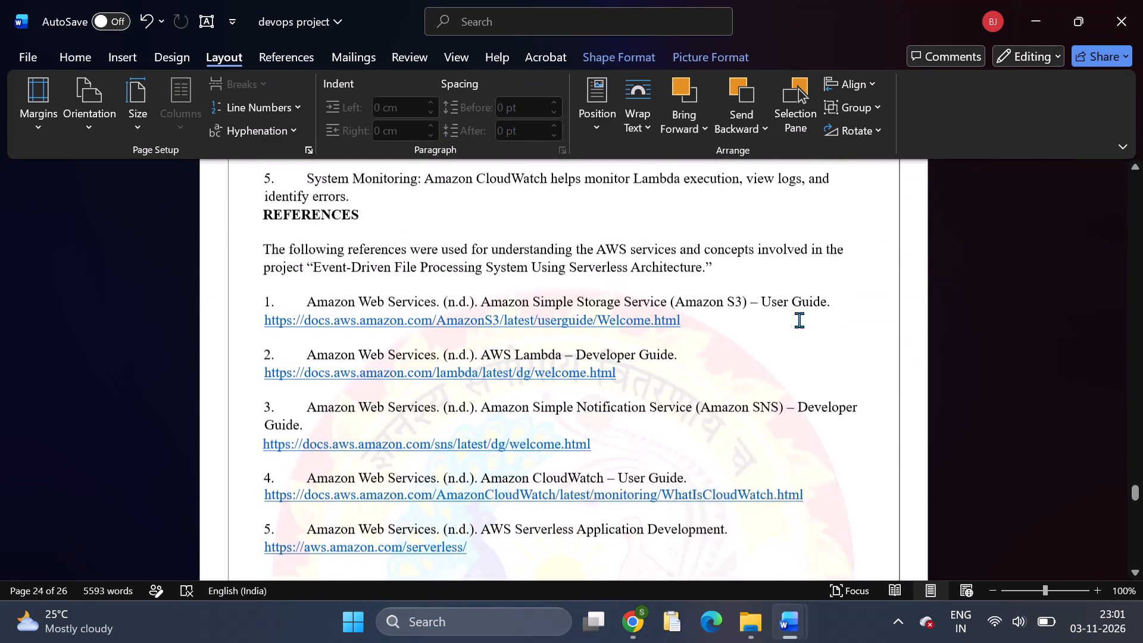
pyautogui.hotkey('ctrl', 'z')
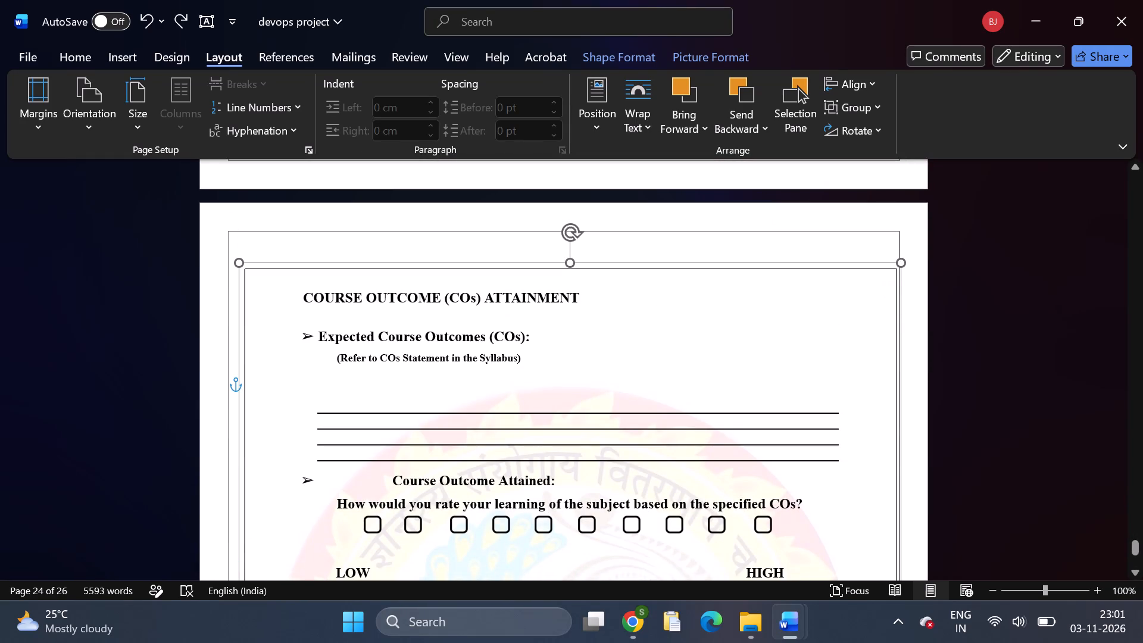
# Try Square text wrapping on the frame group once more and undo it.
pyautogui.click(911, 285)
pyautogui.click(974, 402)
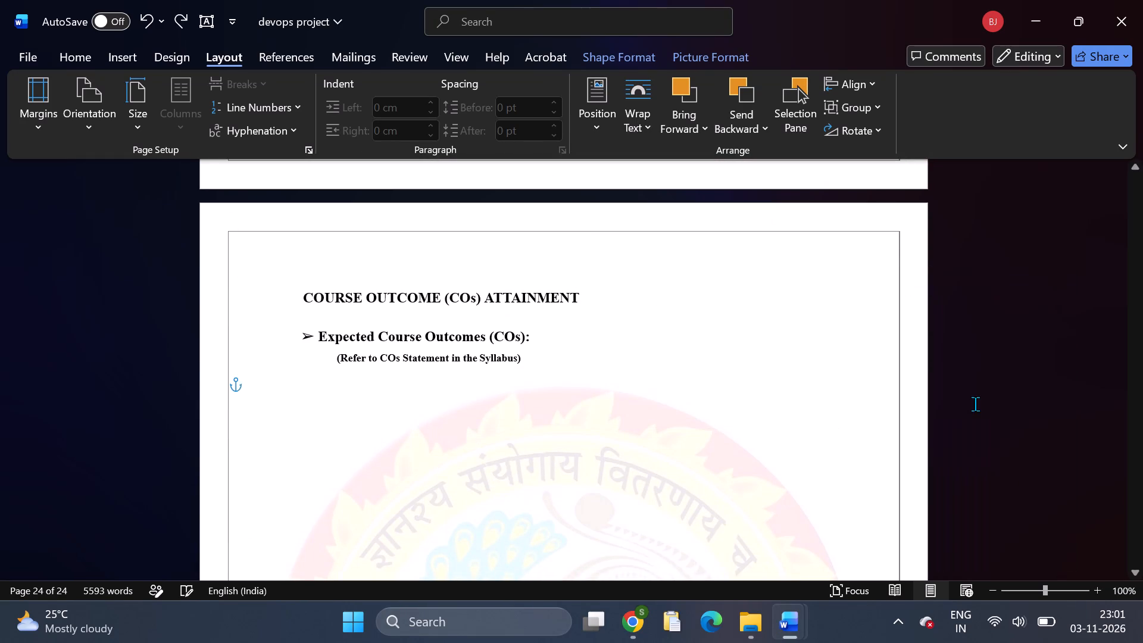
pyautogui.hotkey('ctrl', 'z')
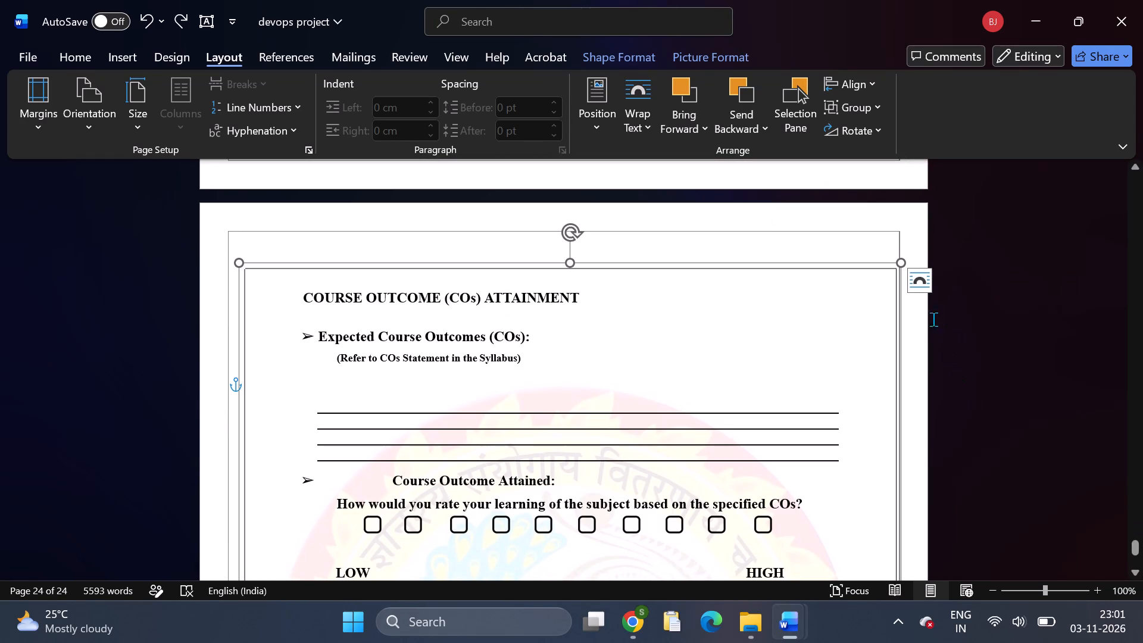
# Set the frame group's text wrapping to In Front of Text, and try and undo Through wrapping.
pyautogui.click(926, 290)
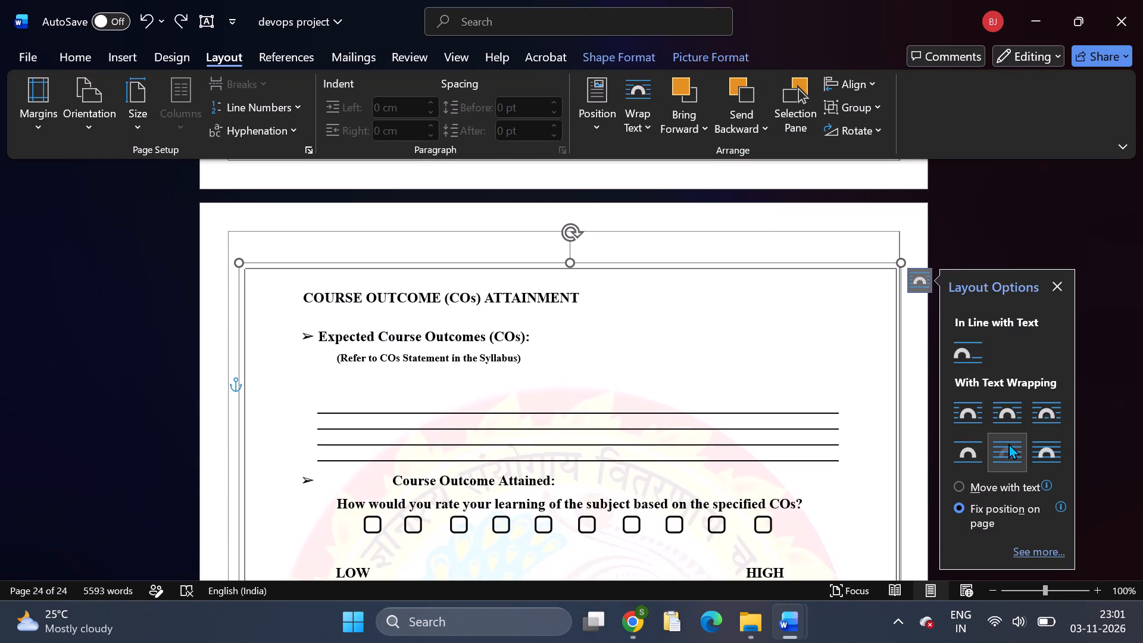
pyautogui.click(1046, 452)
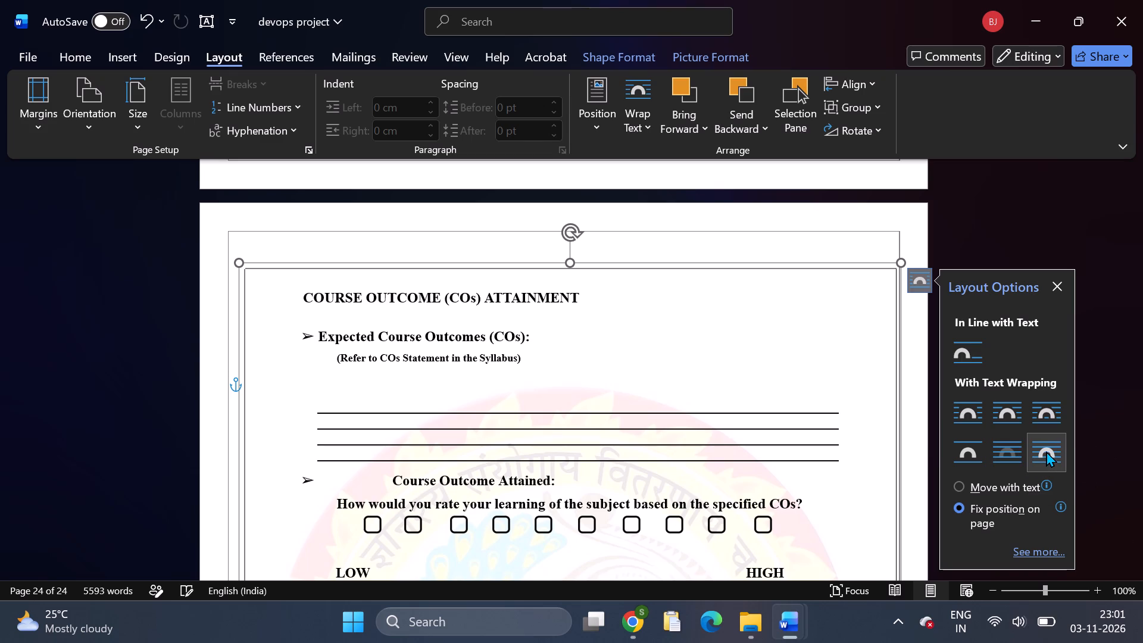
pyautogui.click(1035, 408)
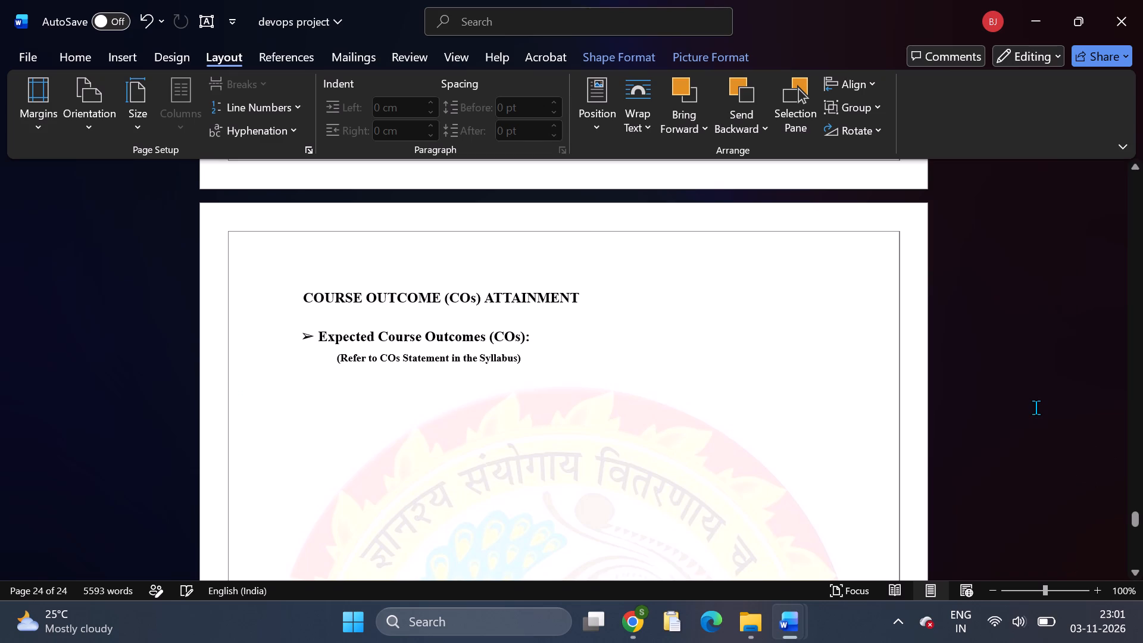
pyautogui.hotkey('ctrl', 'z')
# Set the frame group on the Course Outcome Attainment page to Behind Text.
pyautogui.click(920, 290)
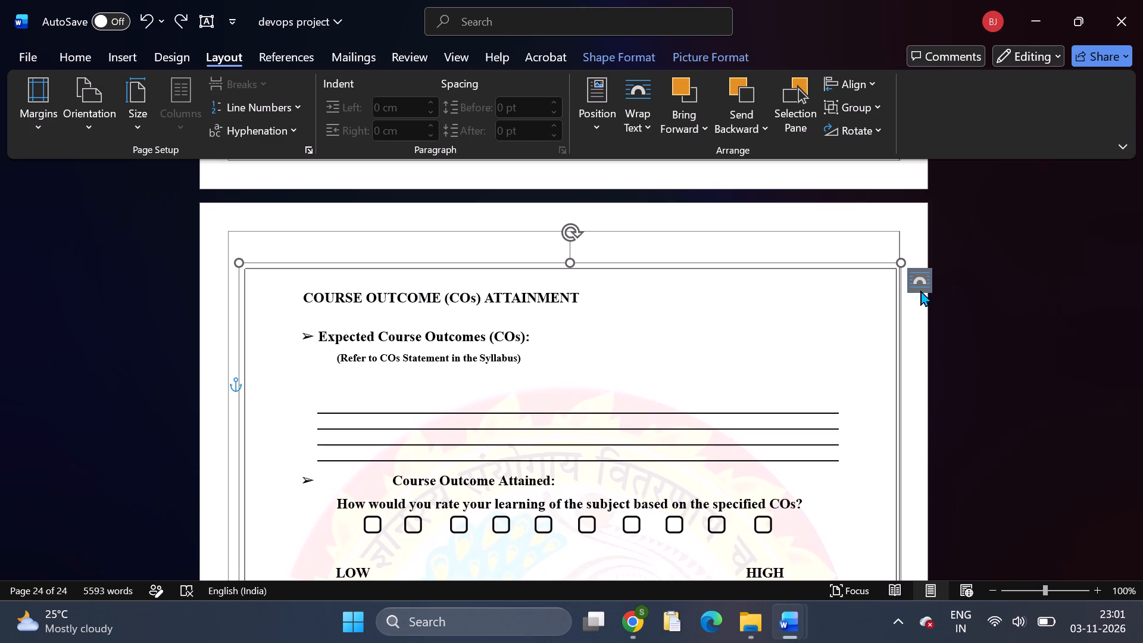
pyautogui.click(1004, 457)
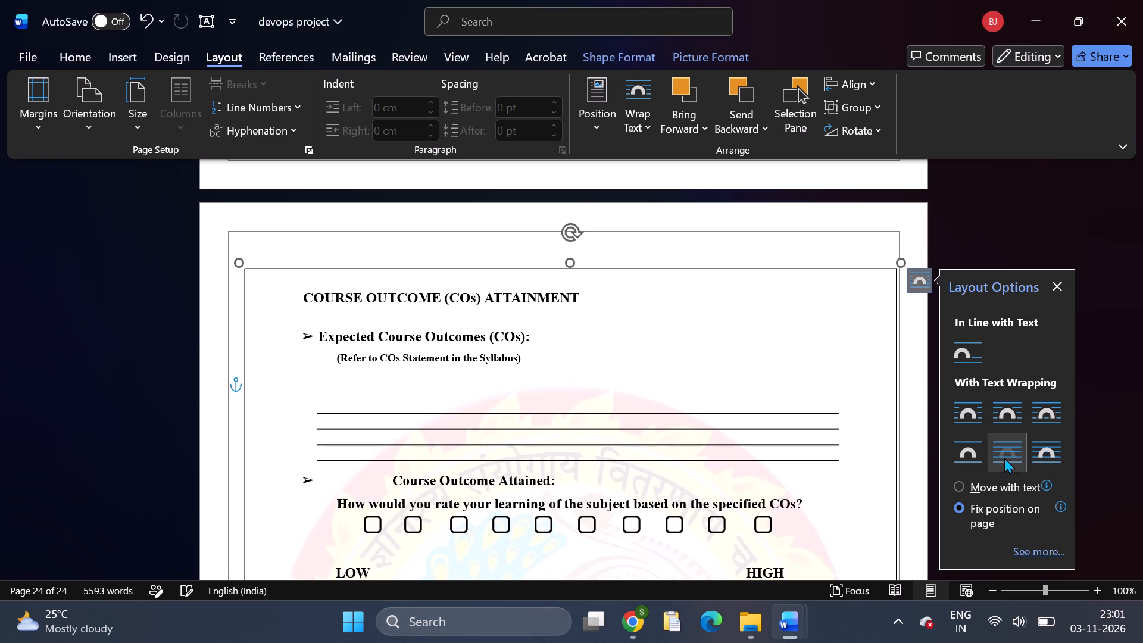
pyautogui.click(1047, 241)
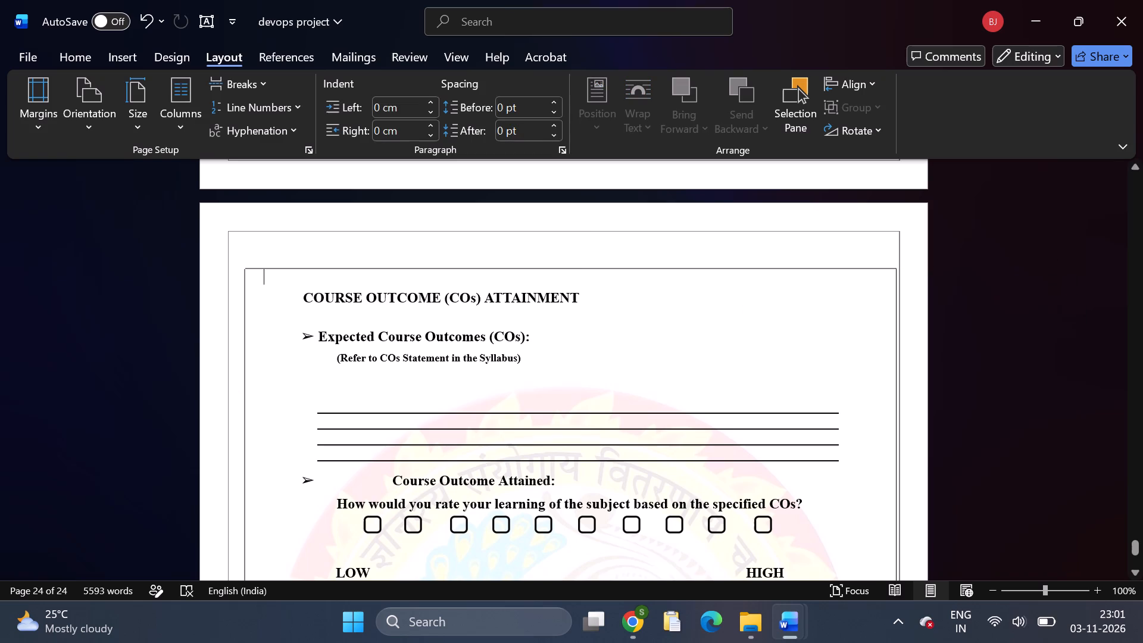
# Examine the bottom of page 24 around the Date and Signature of the Faculty line and the frame edges.
pyautogui.scroll(-14, 823, 270)
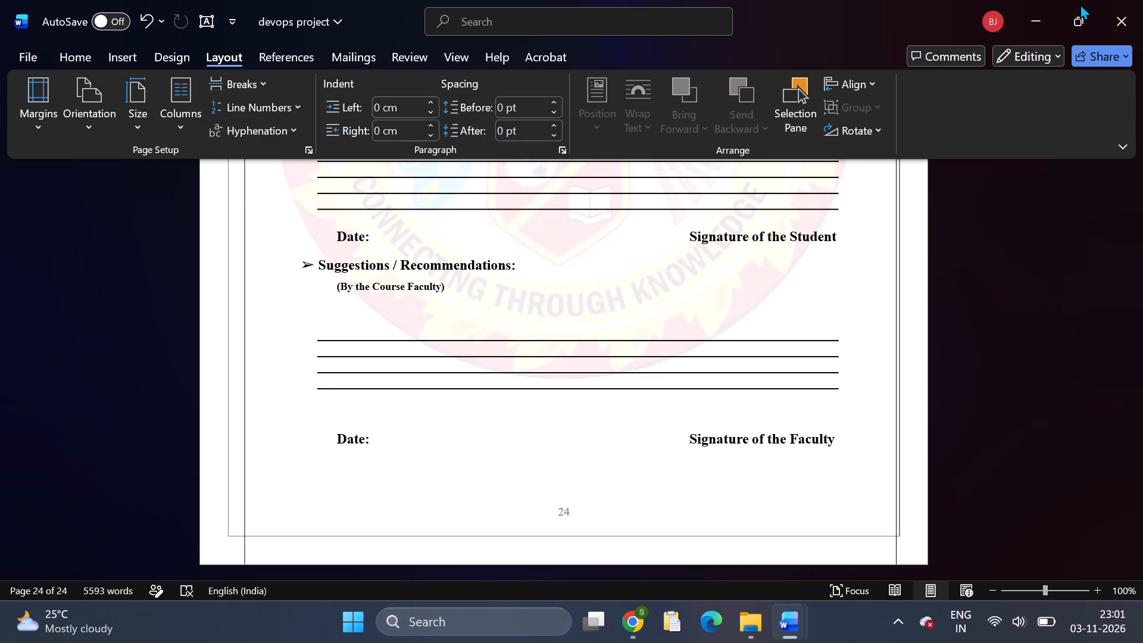
pyautogui.moveTo(329, 448); pyautogui.dragTo(359, 449)
pyautogui.moveTo(359, 449); pyautogui.dragTo(827, 452)
pyautogui.click(942, 495)
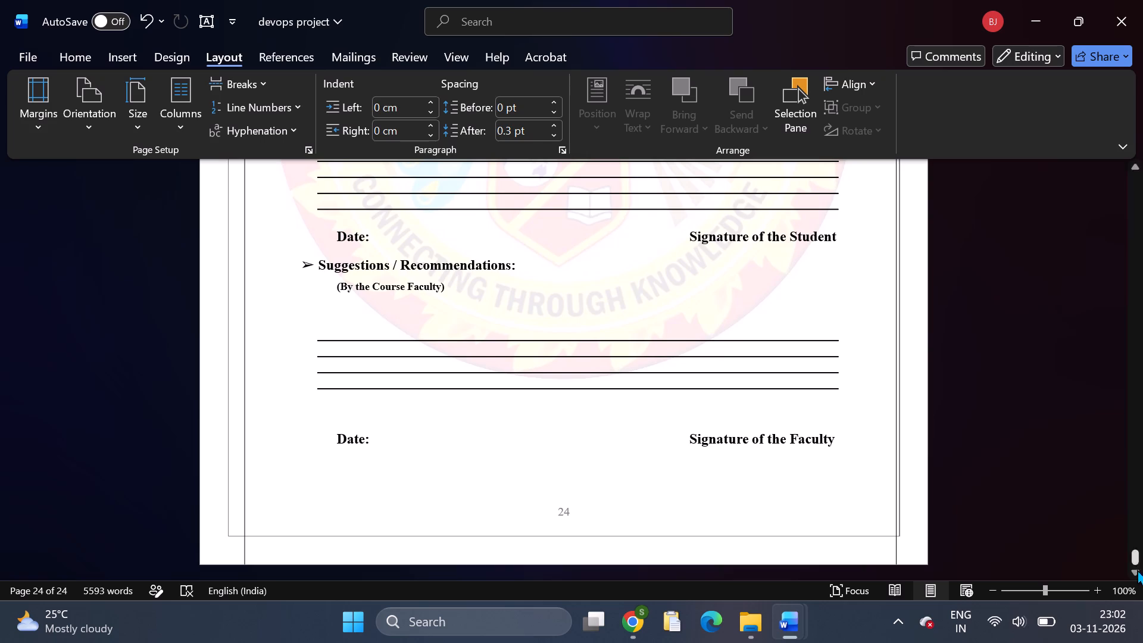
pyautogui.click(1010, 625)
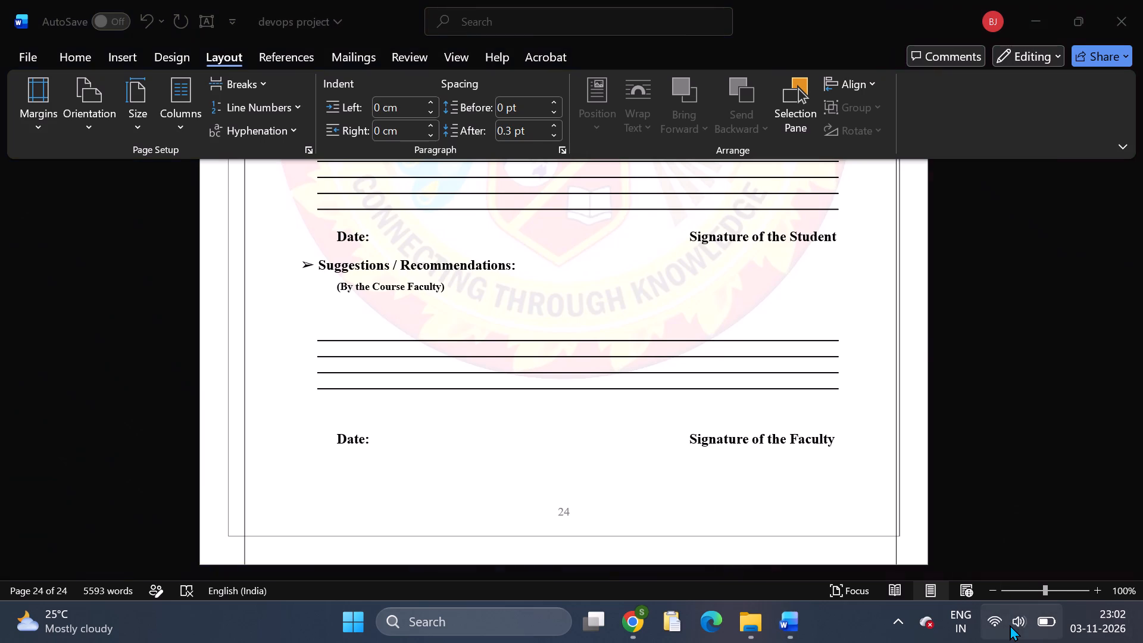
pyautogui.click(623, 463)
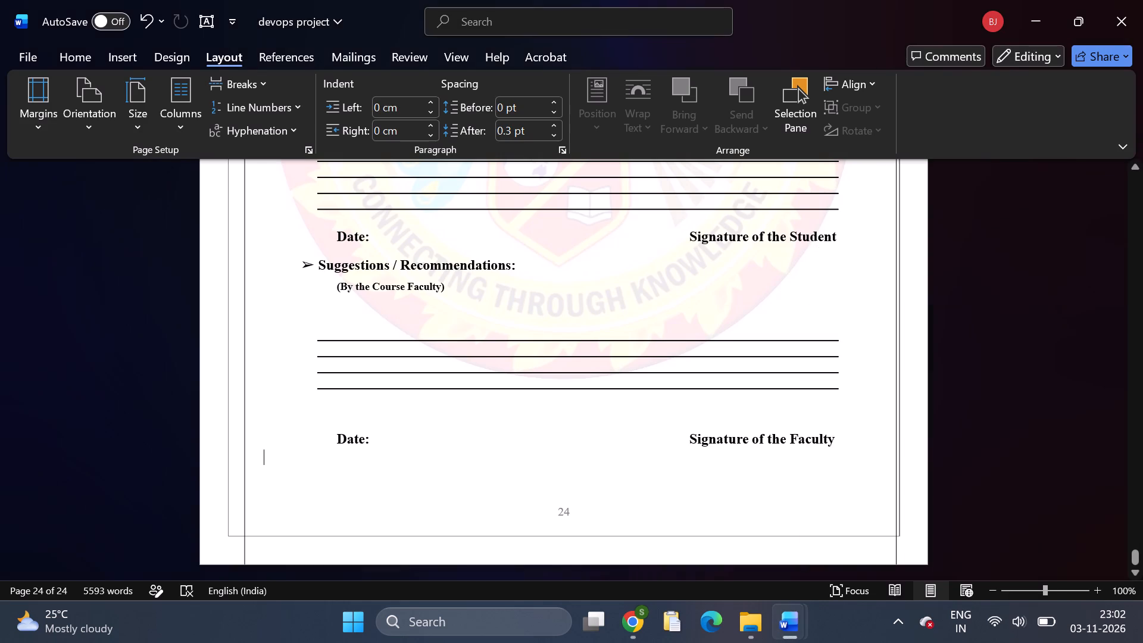
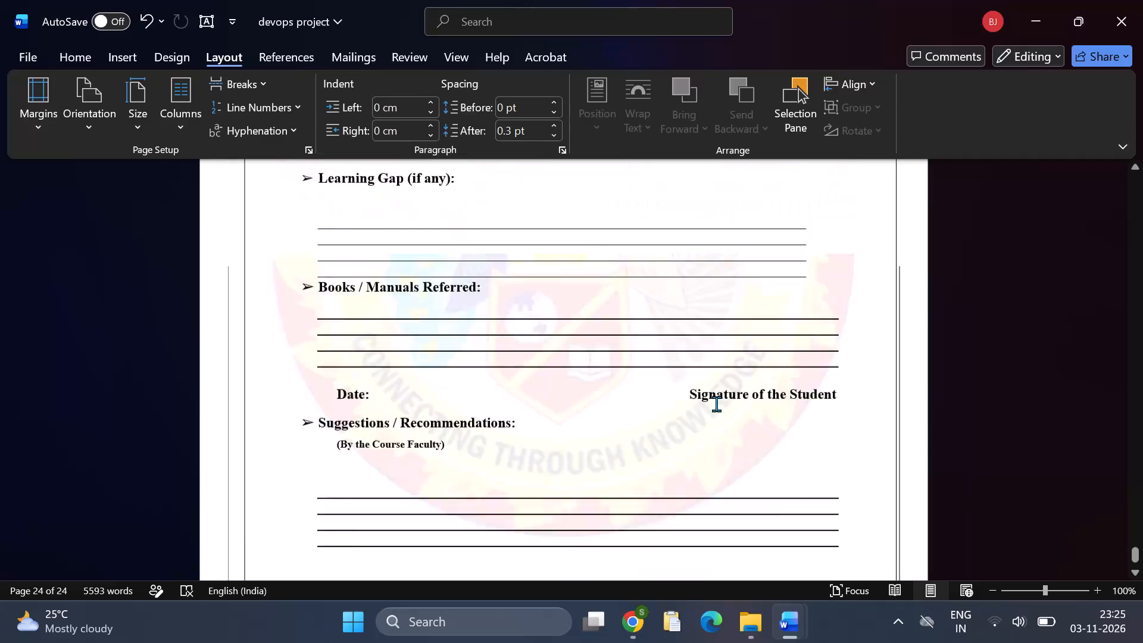
# Compare the Course Outcome Attainment page with the matching page in the ccc4 document, and return to the devops project document.
pyautogui.scroll(3, 717, 404)
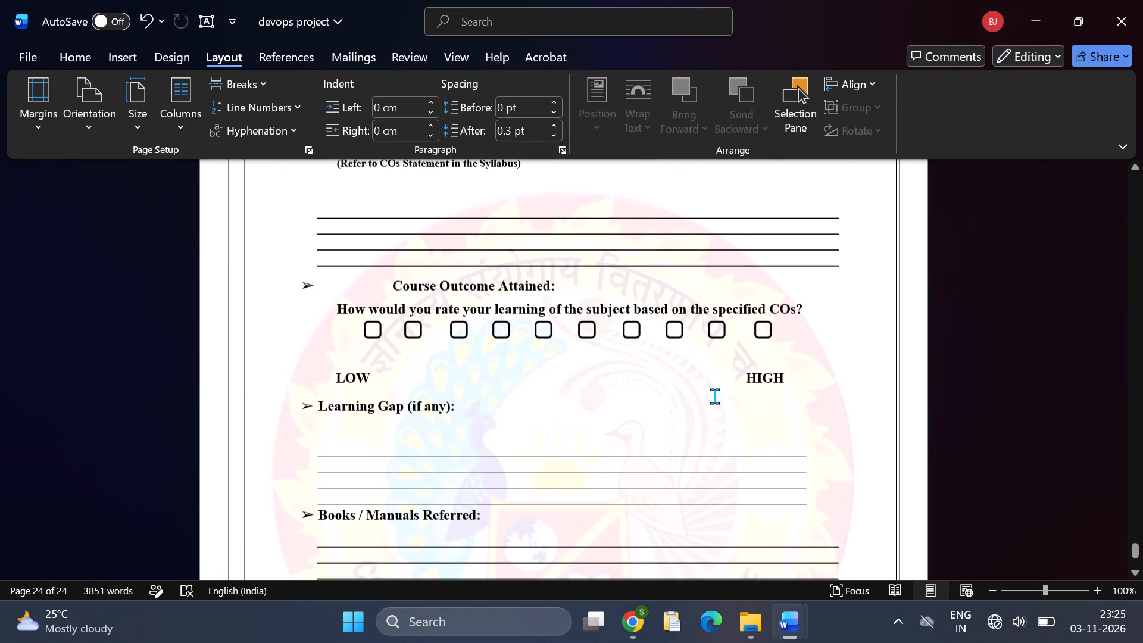
pyautogui.scroll(3, 714, 397)
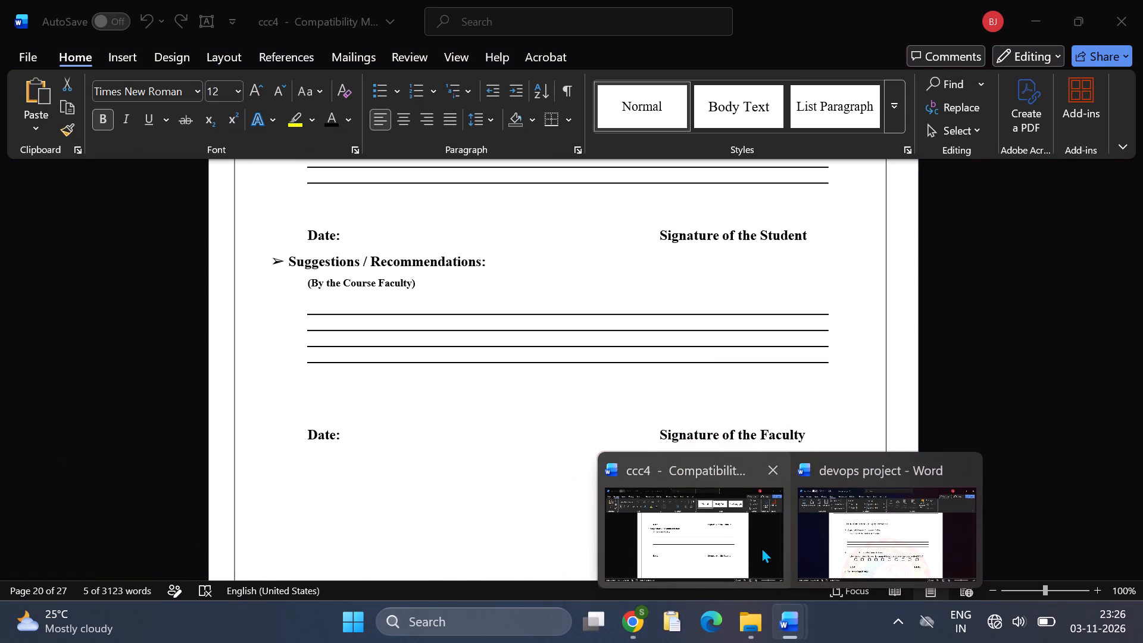
pyautogui.click(670, 546)
pyautogui.scroll(3, 518, 482)
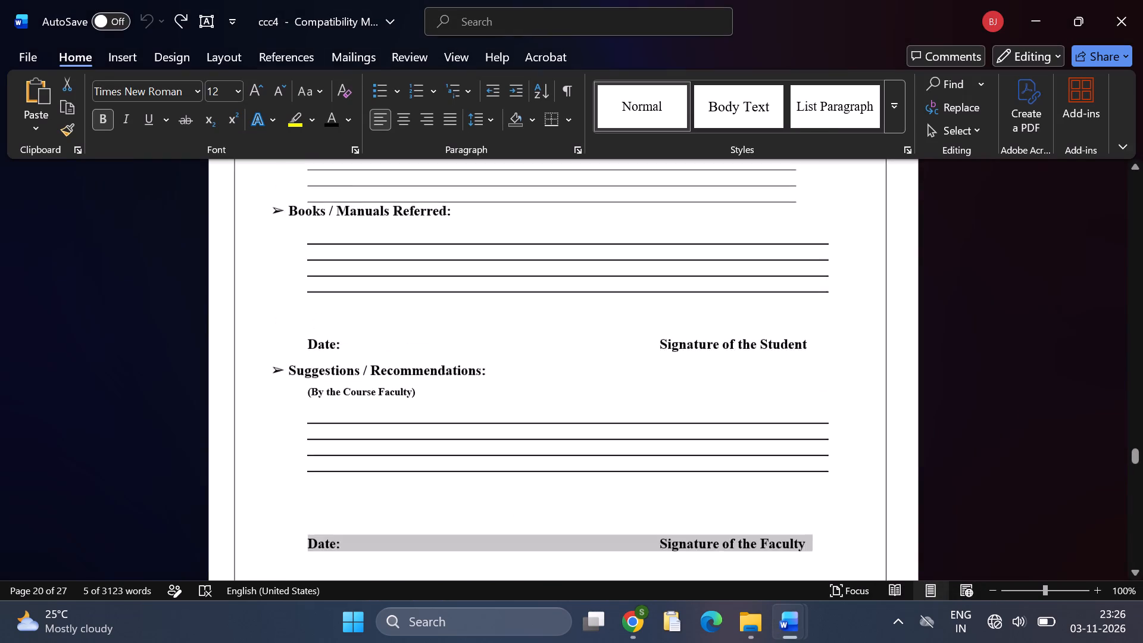
pyautogui.scroll(9, 520, 476)
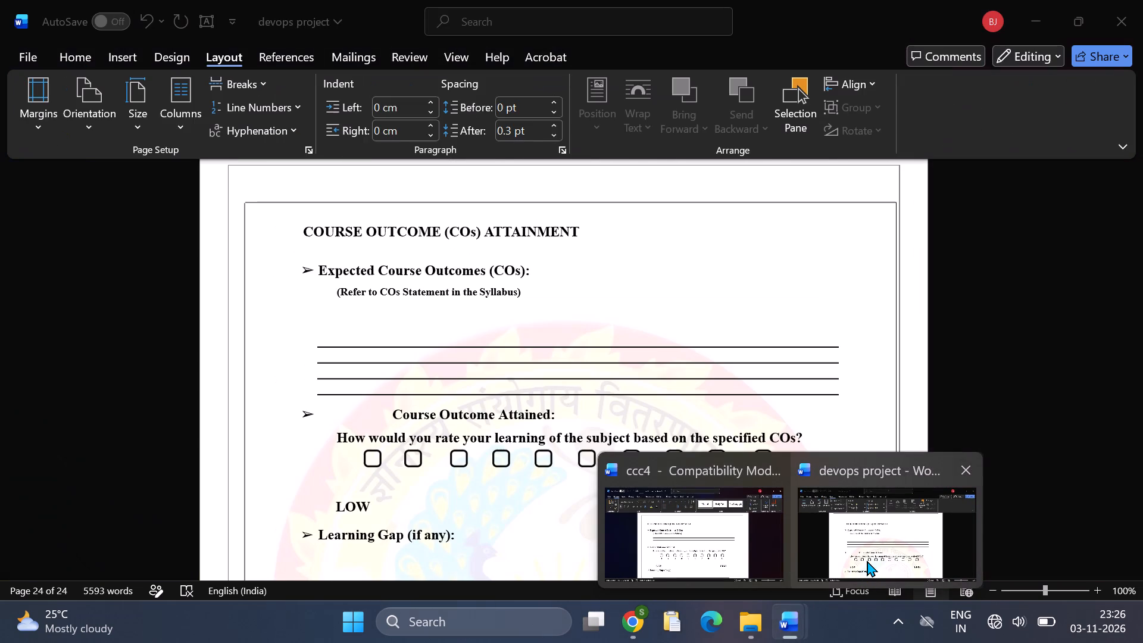
pyautogui.click(867, 560)
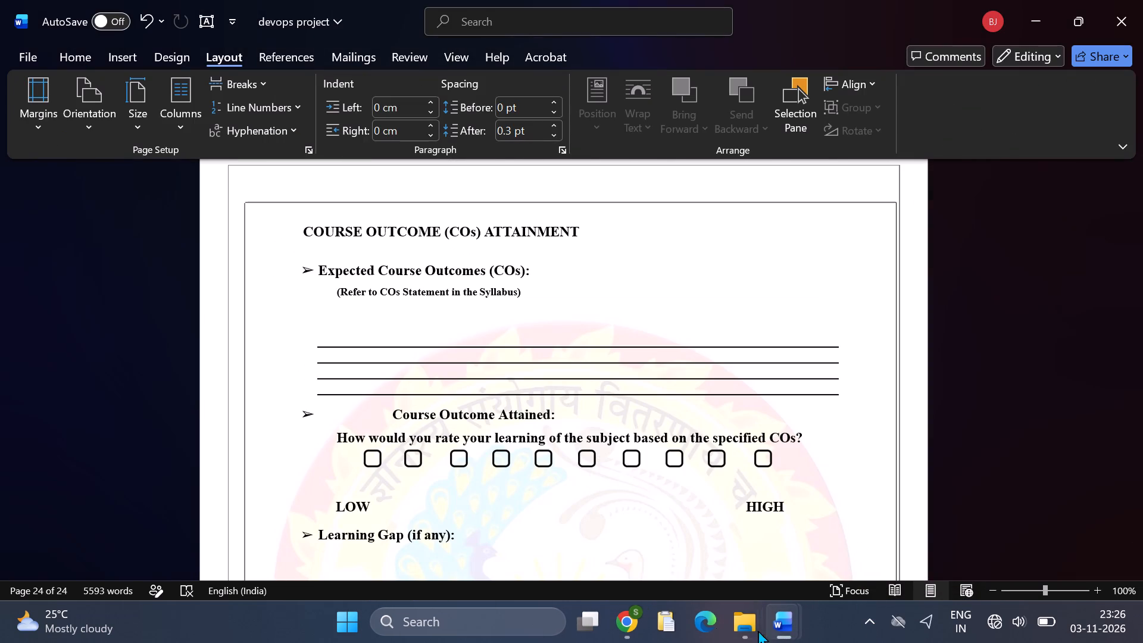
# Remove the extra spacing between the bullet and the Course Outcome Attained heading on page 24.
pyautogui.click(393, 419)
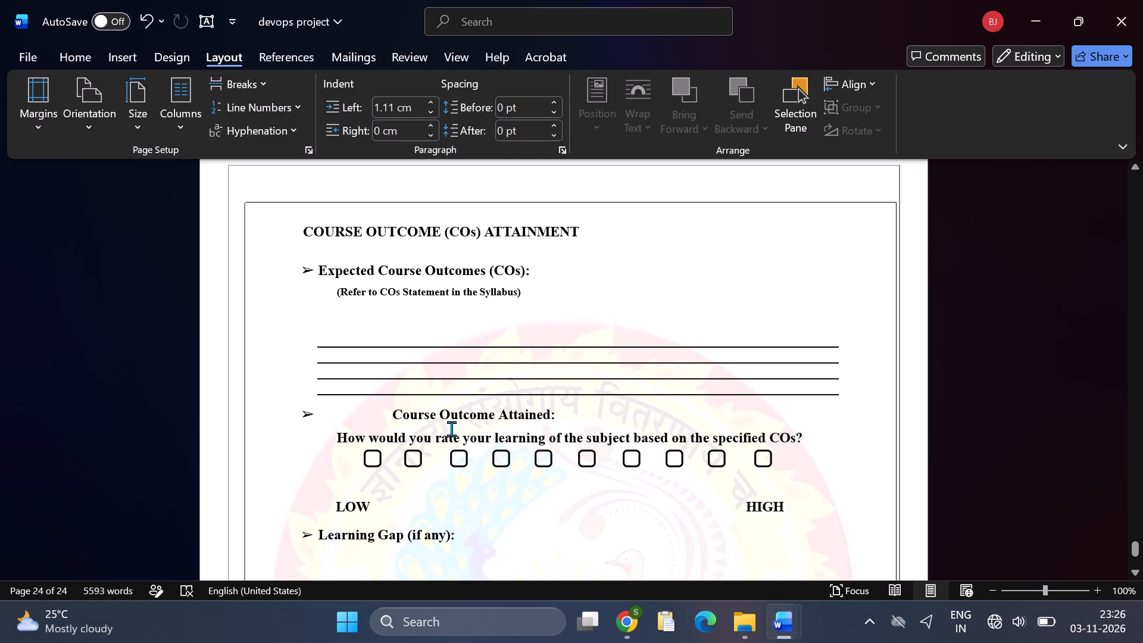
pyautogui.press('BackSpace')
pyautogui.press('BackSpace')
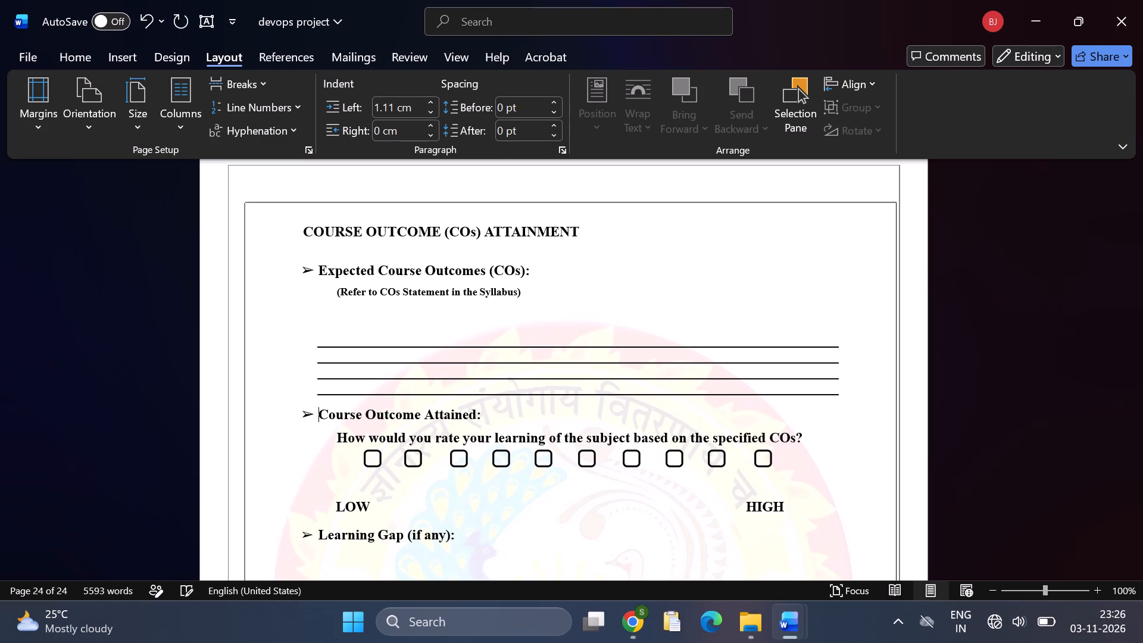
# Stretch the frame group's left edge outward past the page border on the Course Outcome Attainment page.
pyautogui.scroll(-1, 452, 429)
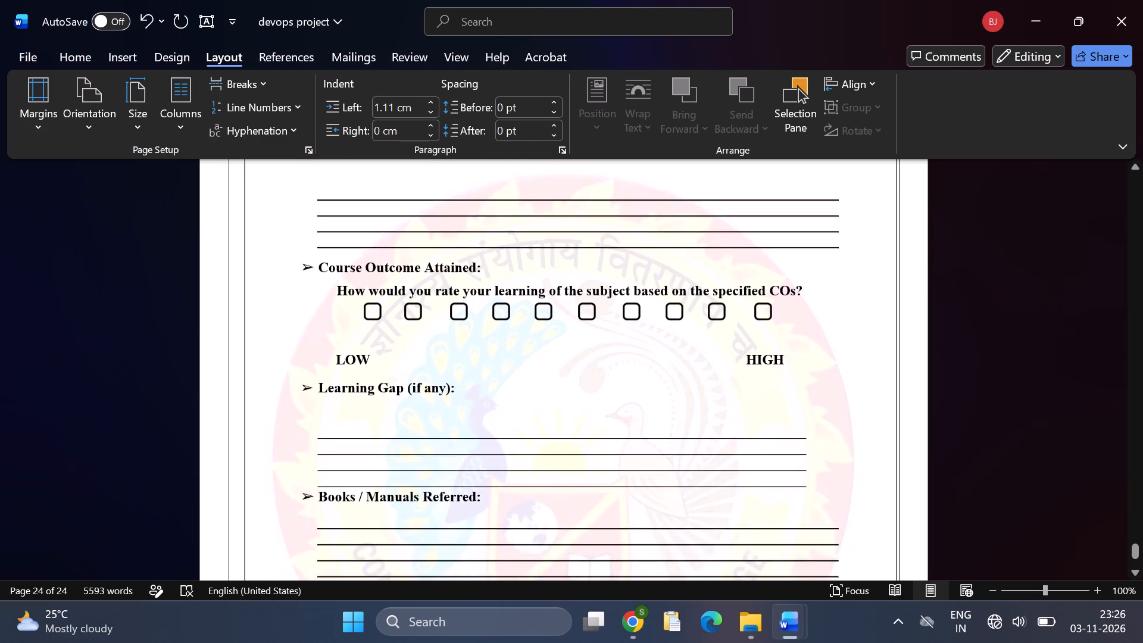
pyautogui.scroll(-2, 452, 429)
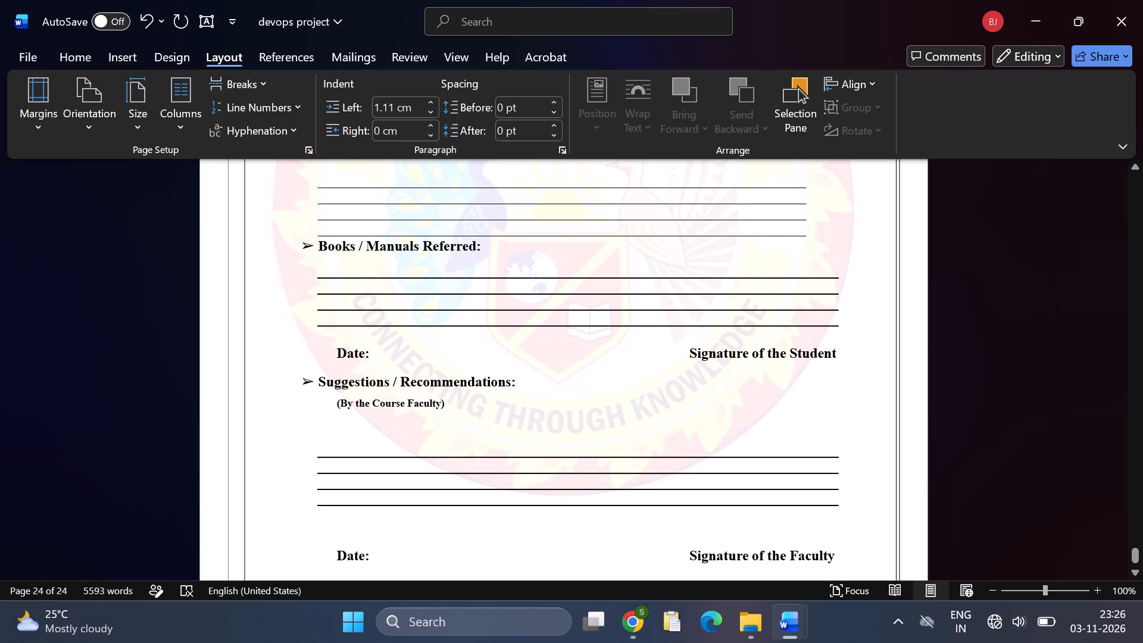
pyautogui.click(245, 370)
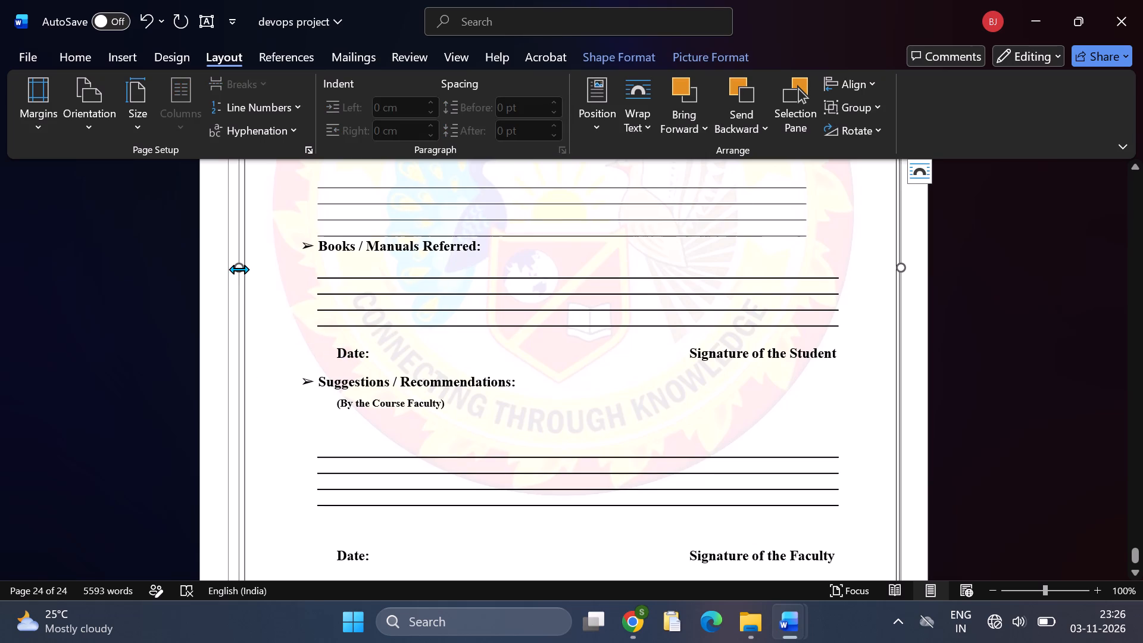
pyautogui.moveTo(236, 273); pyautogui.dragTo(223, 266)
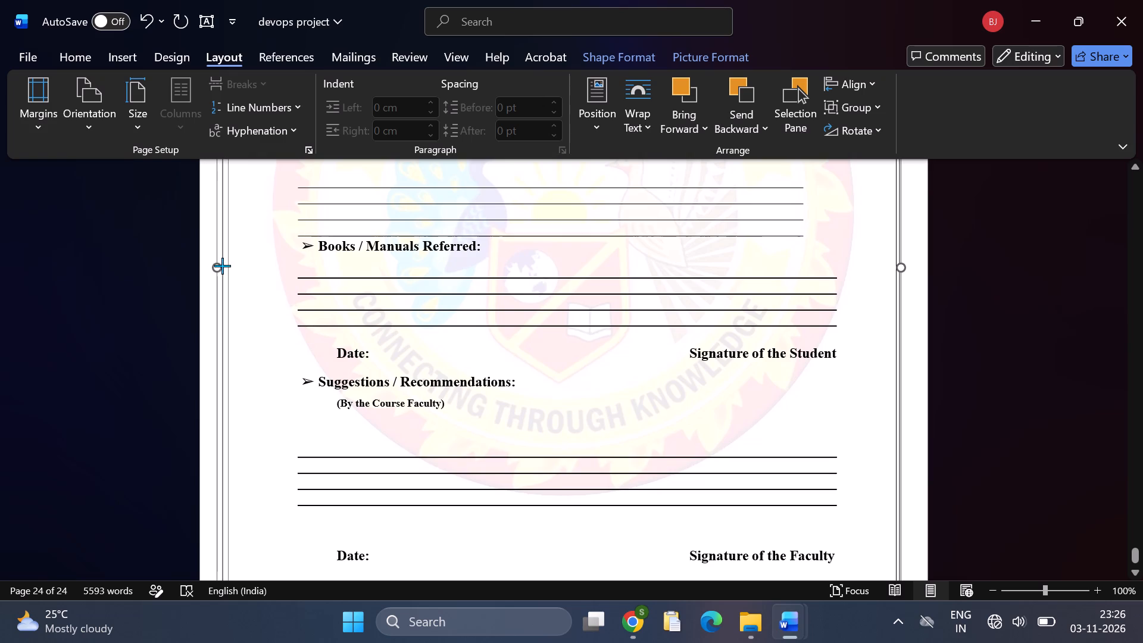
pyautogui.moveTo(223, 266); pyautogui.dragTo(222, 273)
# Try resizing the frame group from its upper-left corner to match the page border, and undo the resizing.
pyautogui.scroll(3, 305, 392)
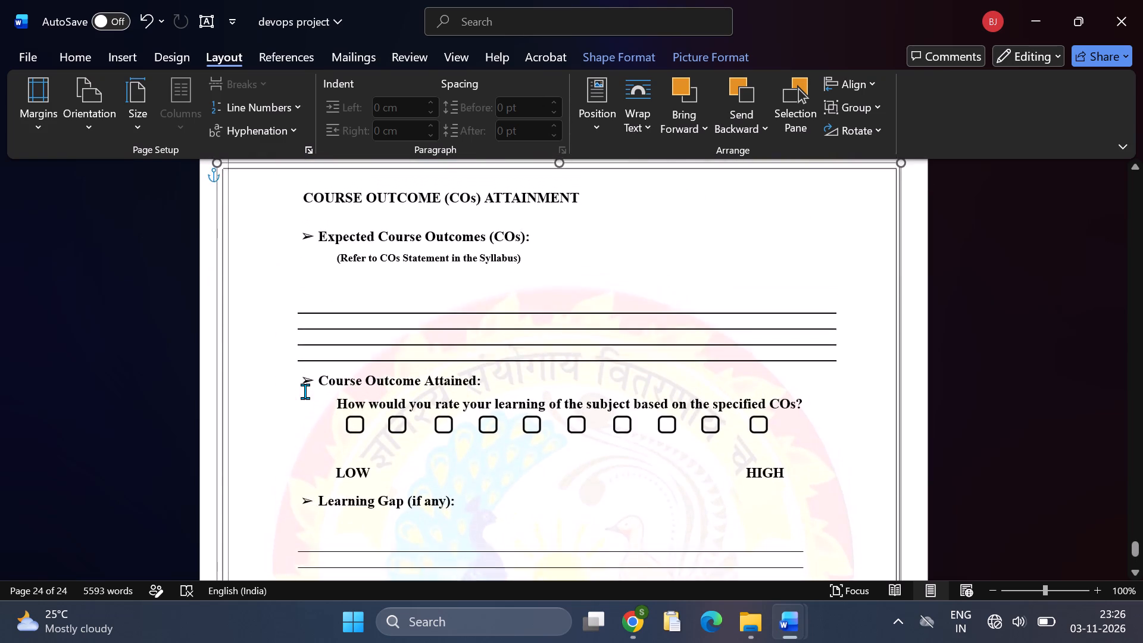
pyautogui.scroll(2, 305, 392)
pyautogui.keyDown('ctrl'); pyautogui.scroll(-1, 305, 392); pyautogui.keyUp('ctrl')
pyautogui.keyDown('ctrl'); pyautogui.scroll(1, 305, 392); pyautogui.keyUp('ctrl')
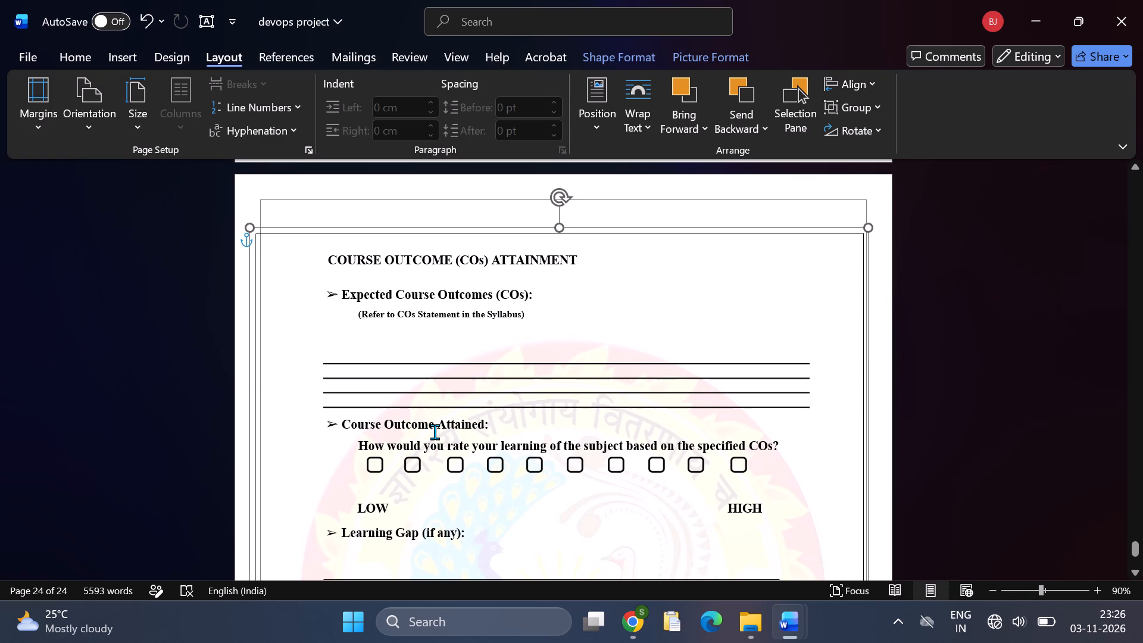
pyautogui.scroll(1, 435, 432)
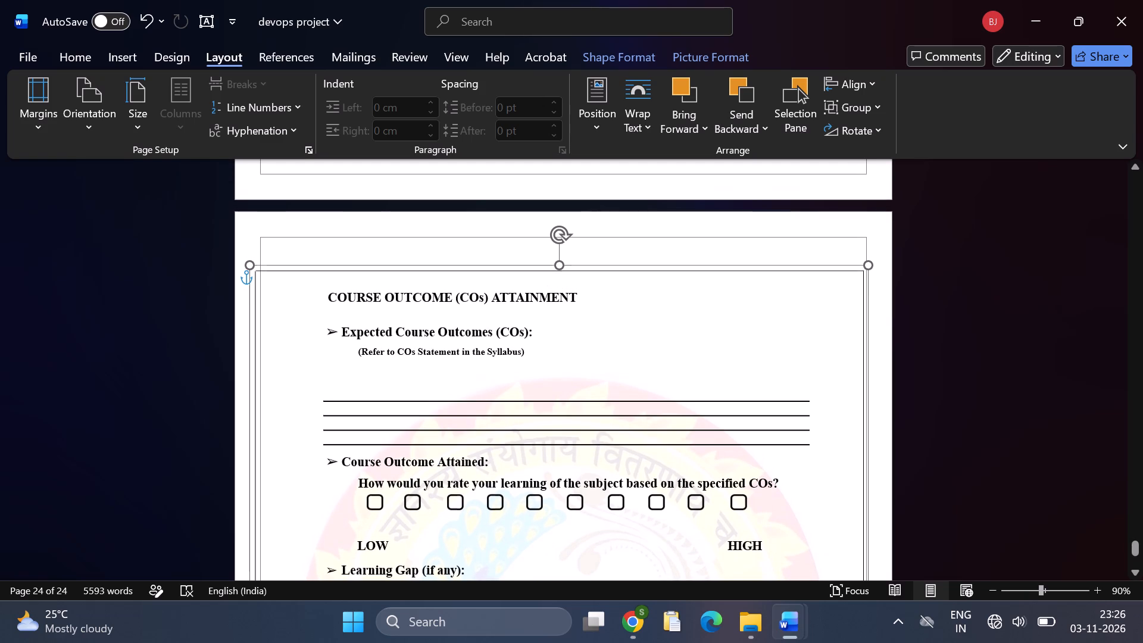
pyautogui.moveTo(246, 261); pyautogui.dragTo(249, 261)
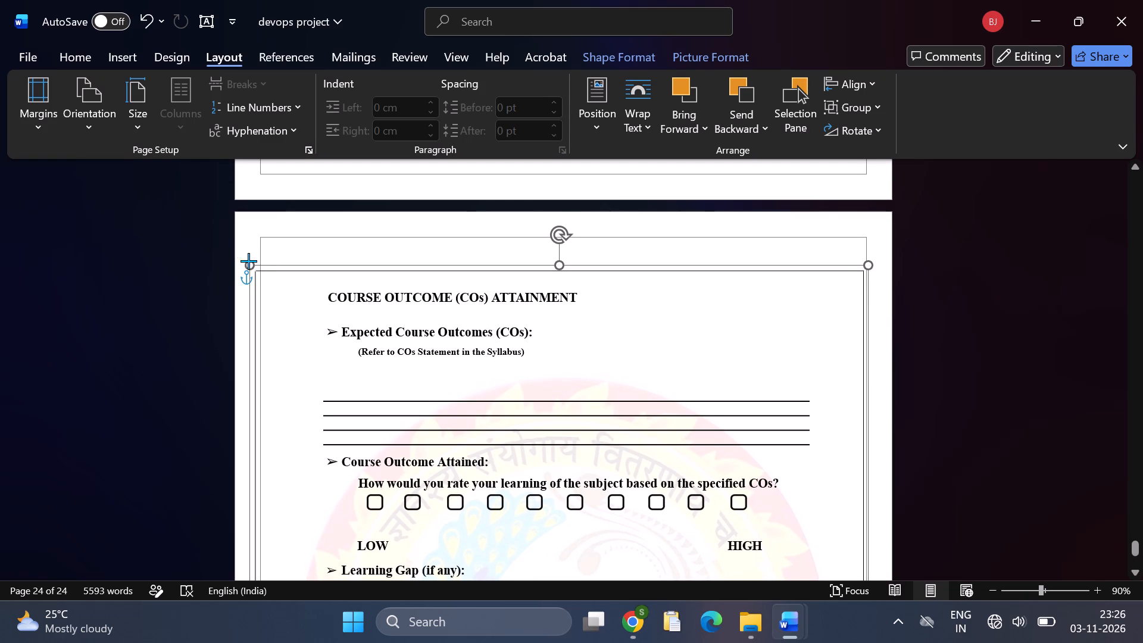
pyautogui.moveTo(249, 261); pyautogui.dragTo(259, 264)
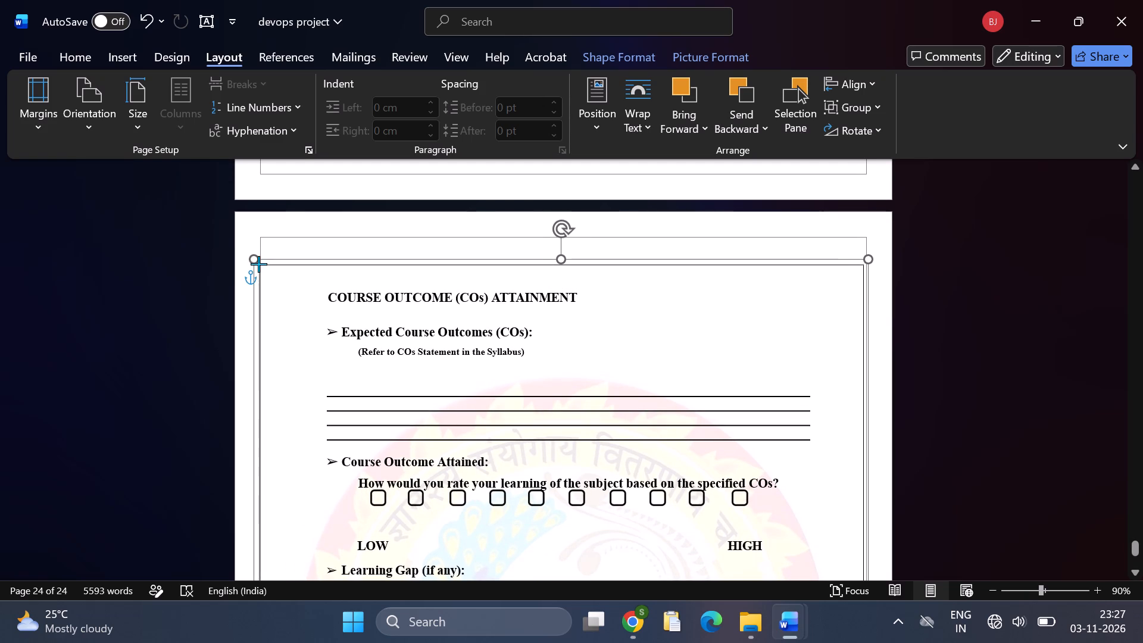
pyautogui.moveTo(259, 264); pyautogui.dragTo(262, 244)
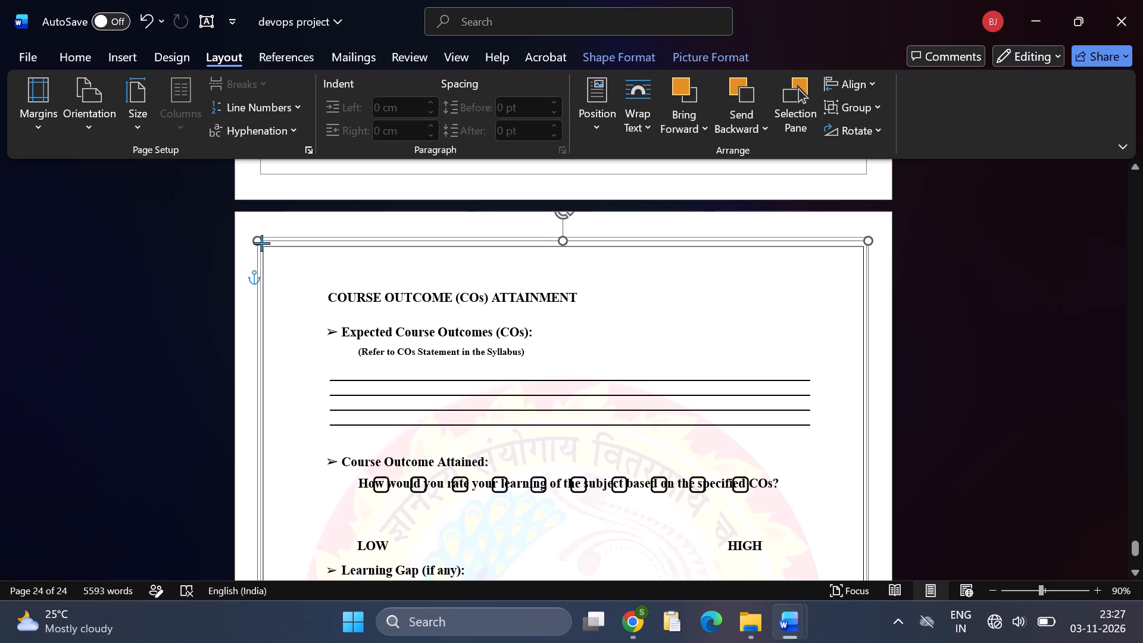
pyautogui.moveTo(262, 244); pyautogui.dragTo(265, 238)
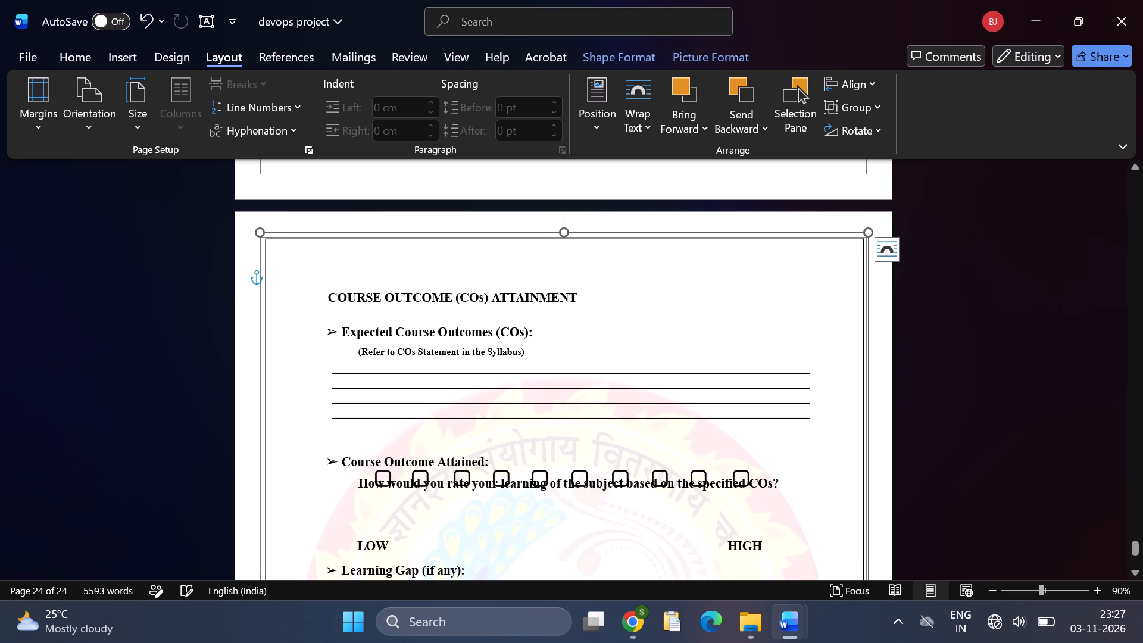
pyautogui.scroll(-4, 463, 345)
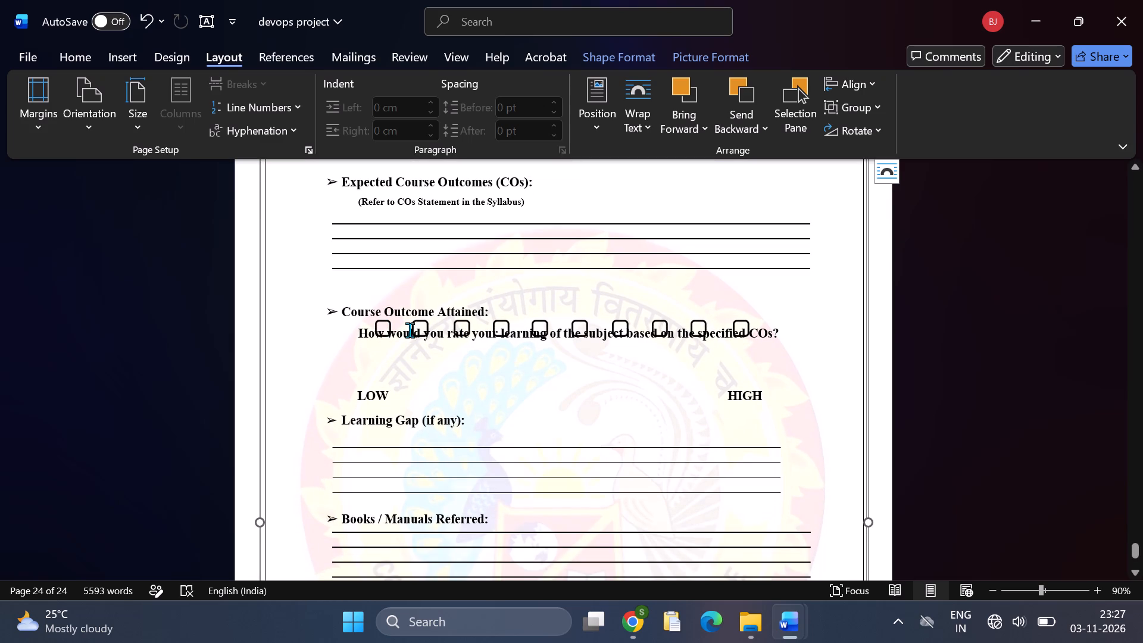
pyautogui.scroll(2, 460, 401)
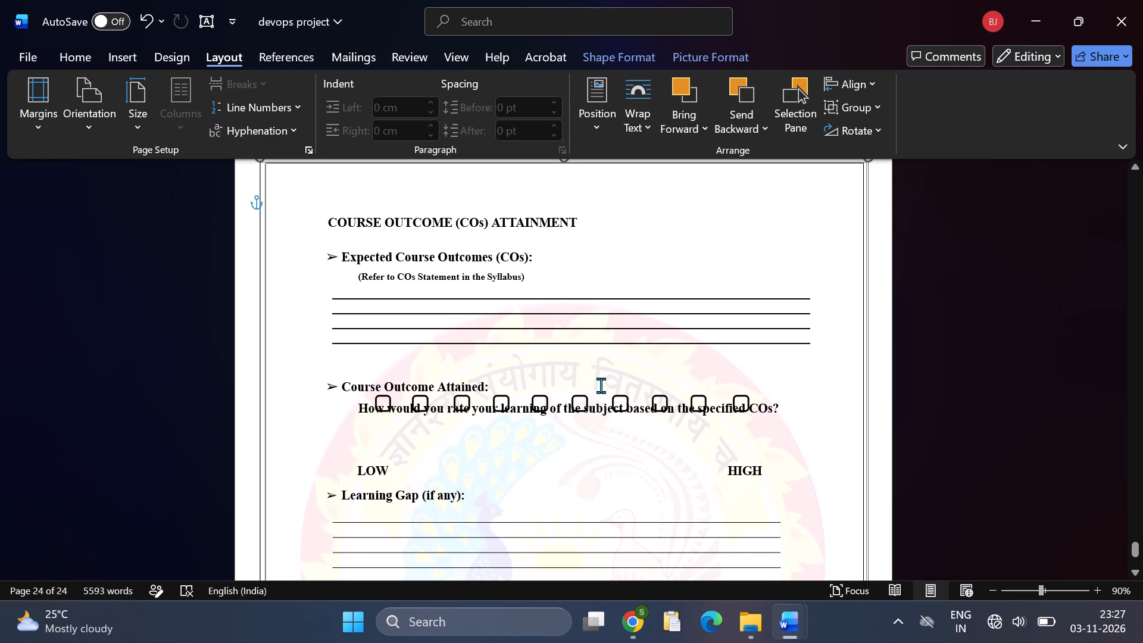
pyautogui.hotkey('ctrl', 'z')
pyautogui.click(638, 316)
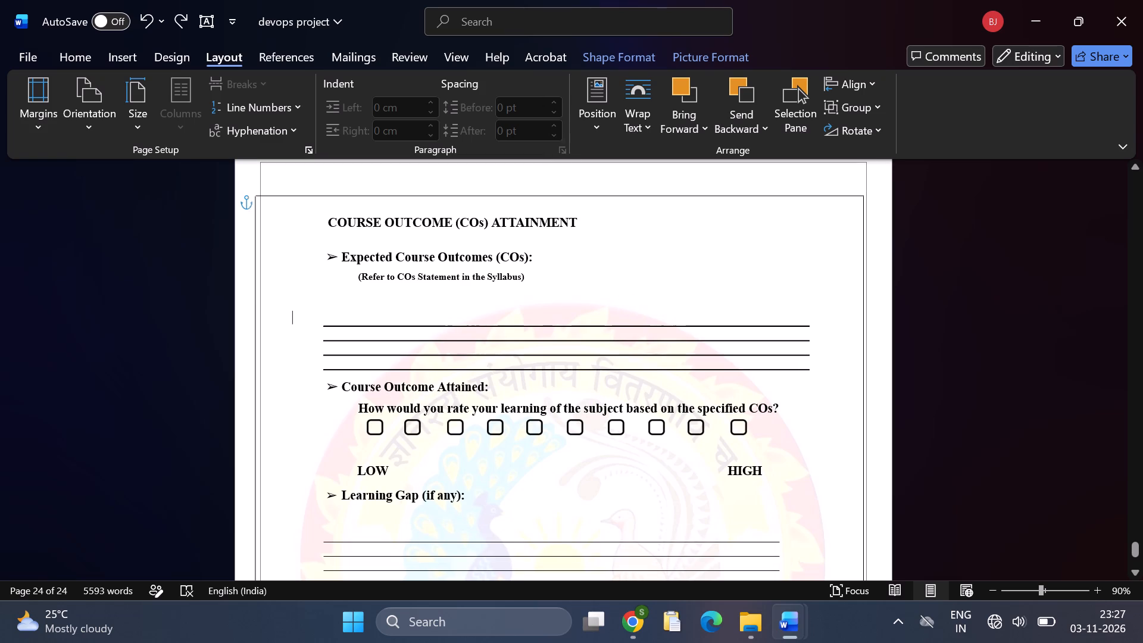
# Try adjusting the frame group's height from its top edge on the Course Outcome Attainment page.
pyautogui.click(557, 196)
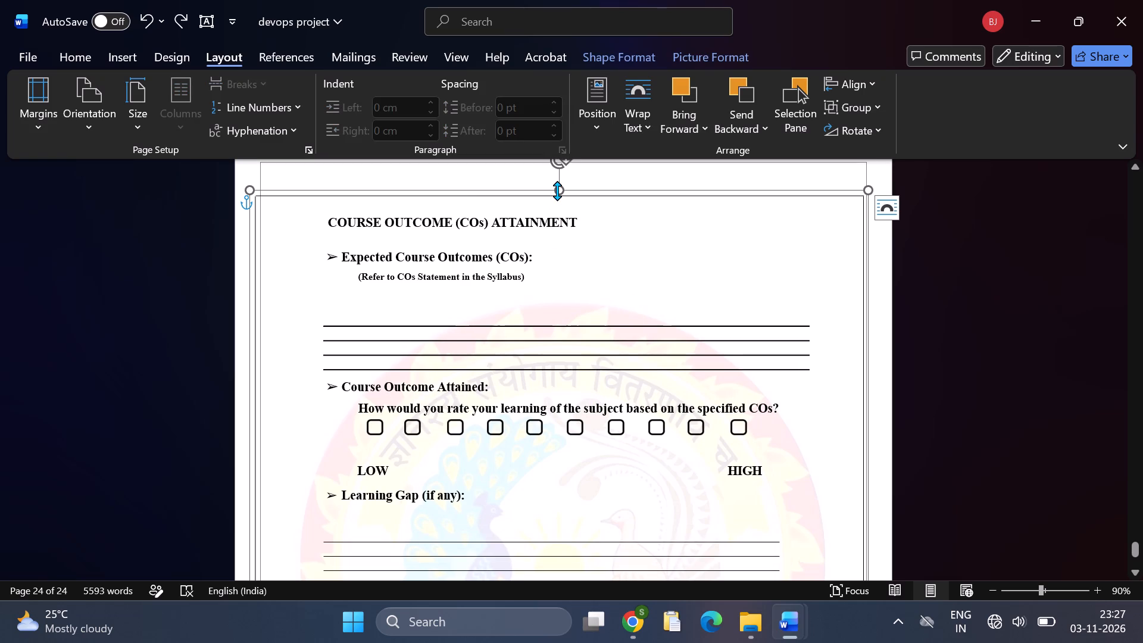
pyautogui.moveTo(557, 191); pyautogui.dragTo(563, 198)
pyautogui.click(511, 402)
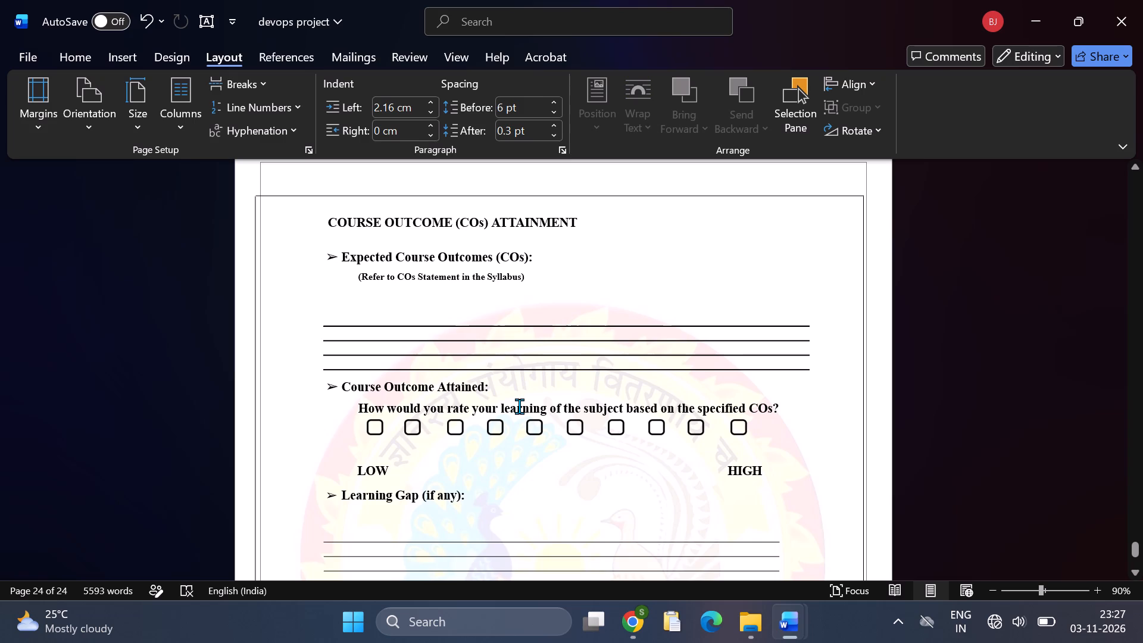
# Undo the recent frame and heading spacing changes back through the Date and Signature of the Faculty line.
pyautogui.hotkey('ctrl', 'z')
pyautogui.hotkey('ctrl', 'z')
pyautogui.hotkey('ctrl', 'z')
pyautogui.hotkey('ctrl', 'z')
pyautogui.hotkey('ctrl', 'z')
pyautogui.hotkey('ctrl', 'z')
pyautogui.hotkey('ctrl', 'z')
pyautogui.hotkey('ctrl', 'z')
pyautogui.hotkey('ctrl', 'z')
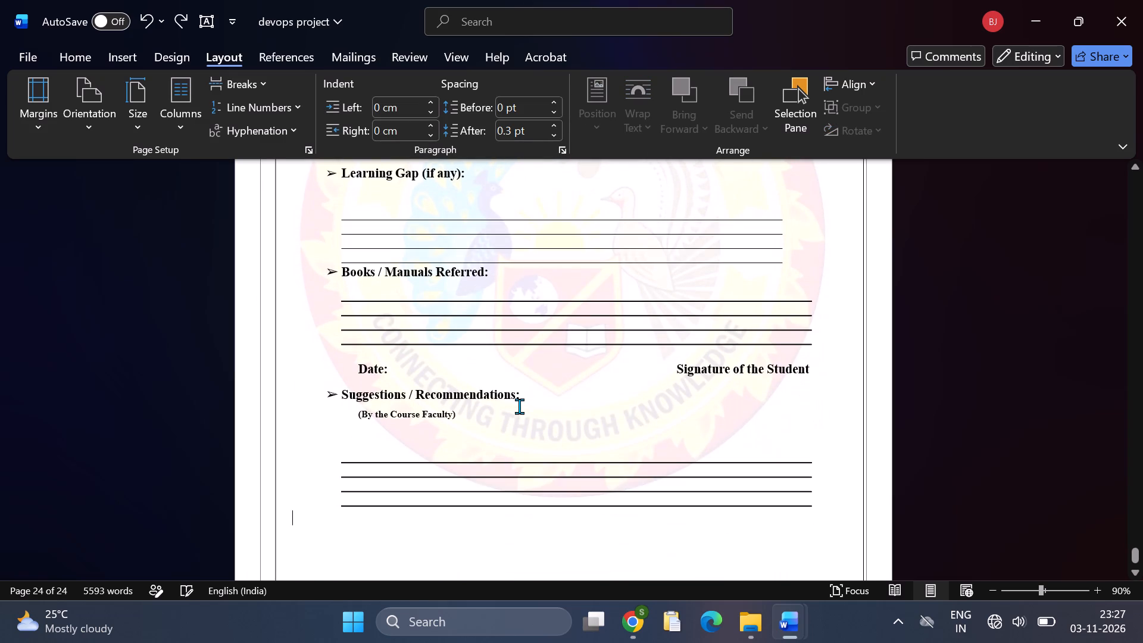
# Undo the Suggestions / Recommendations, Date and Signature of the Student, and Books / Manuals Referred text entries.
pyautogui.hotkey('ctrl', 'z')
pyautogui.hotkey('ctrl', 'z')
pyautogui.hotkey('ctrl', 'z')
pyautogui.hotkey('ctrl', 'z')
pyautogui.hotkey('ctrl', 'z')
pyautogui.hotkey('ctrl', 'z')
pyautogui.hotkey('ctrl', 'z')
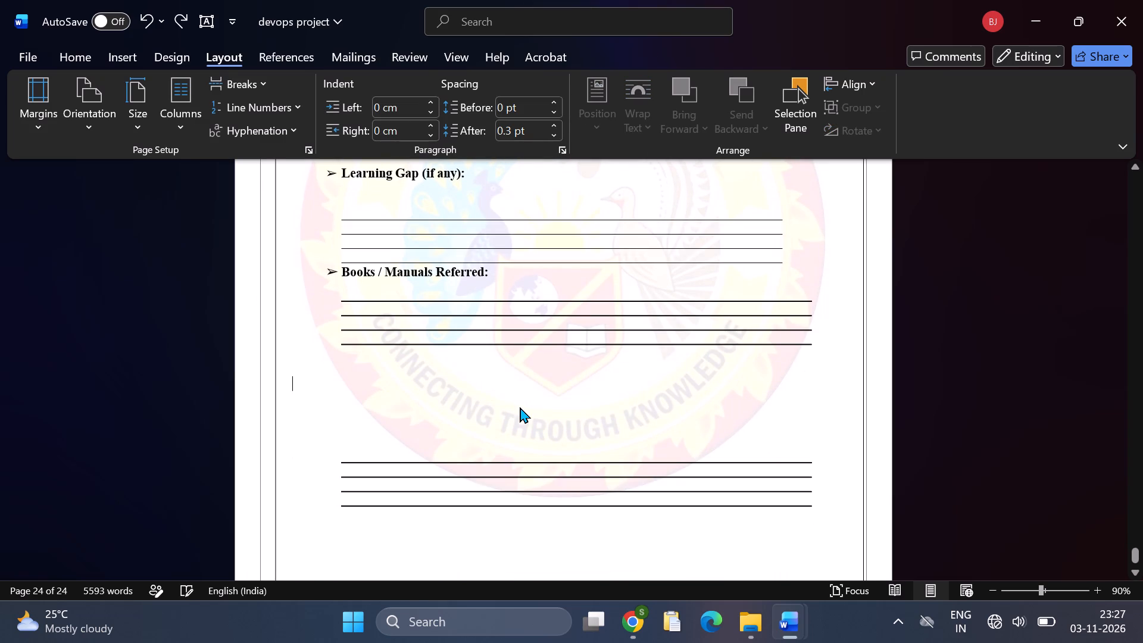
pyautogui.hotkey('ctrl', 'z')
pyautogui.hotkey('ctrl', 'z')
pyautogui.hotkey('ctrl', 'z')
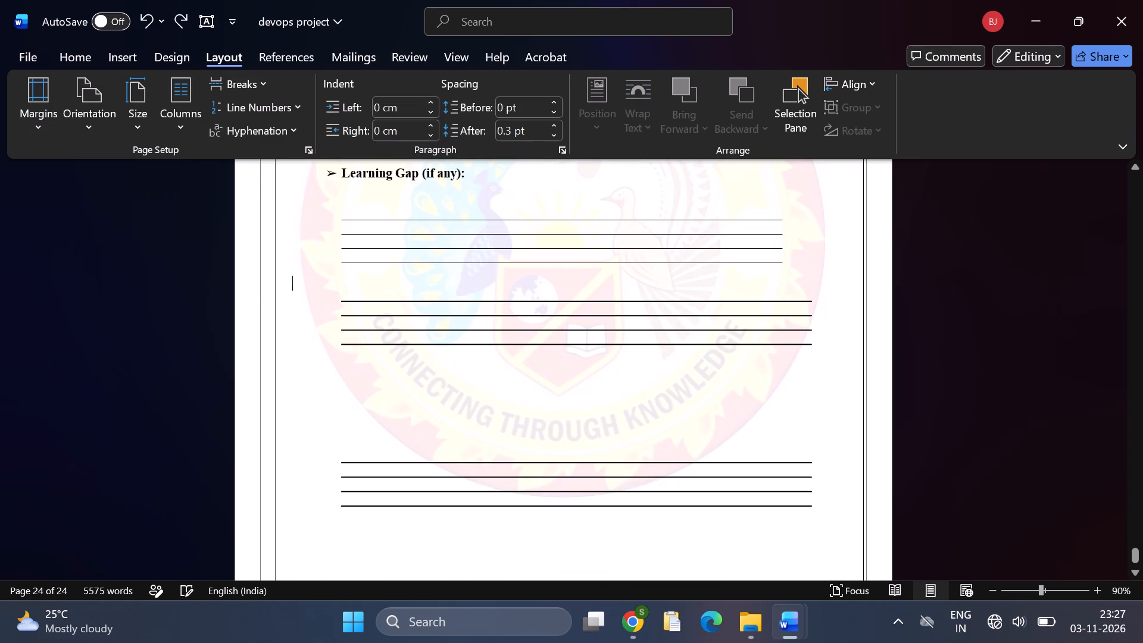
# Undo the Learning Gap heading, the LOW and HIGH labels, and the Course Outcome Attained heading and question.
pyautogui.hotkey('ctrl', 'z')
pyautogui.hotkey('ctrl', 'z')
pyautogui.hotkey('ctrl', 'z')
pyautogui.hotkey('ctrl', 'z')
pyautogui.hotkey('ctrl', 'z')
pyautogui.hotkey('ctrl', 'z')
pyautogui.hotkey('ctrl', 'z')
pyautogui.hotkey('ctrl', 'z')
pyautogui.hotkey('ctrl', 'z')
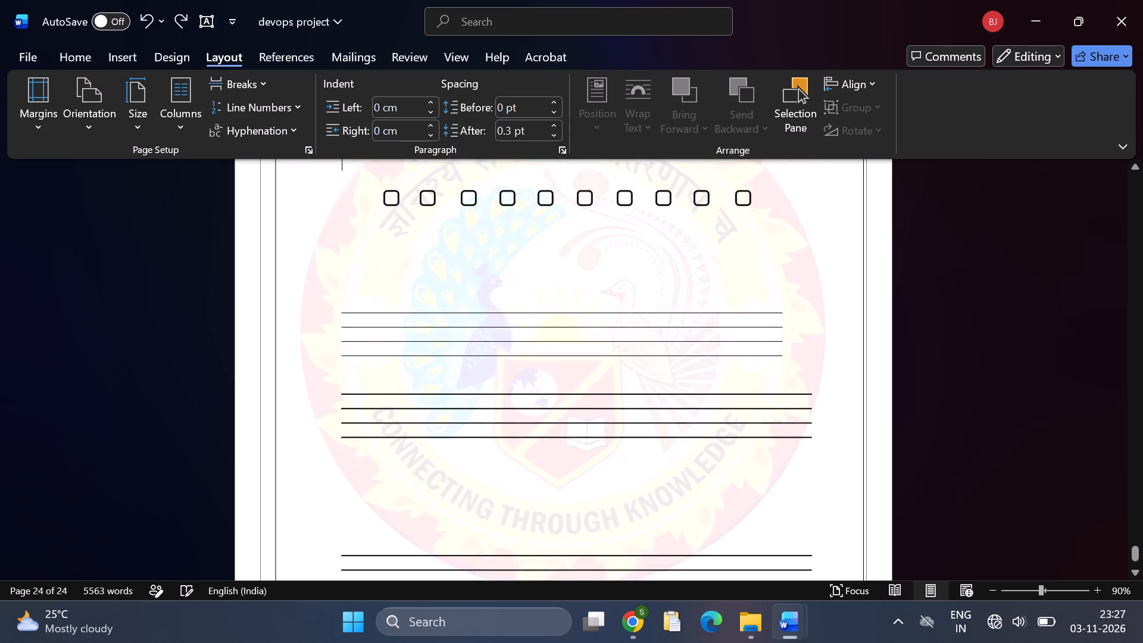
pyautogui.hotkey('ctrl', 'z')
# Undo the Expected Course Outcomes heading and note and the COURSE OUTCOME (COs) ATTAINMENT title, leaving only the frame group.
pyautogui.keyDown('ctrl'); pyautogui.scroll(4, 140, 416); pyautogui.keyUp('ctrl')
pyautogui.keyDown('ctrl'); pyautogui.scroll(-3, 198, 413); pyautogui.keyUp('ctrl')
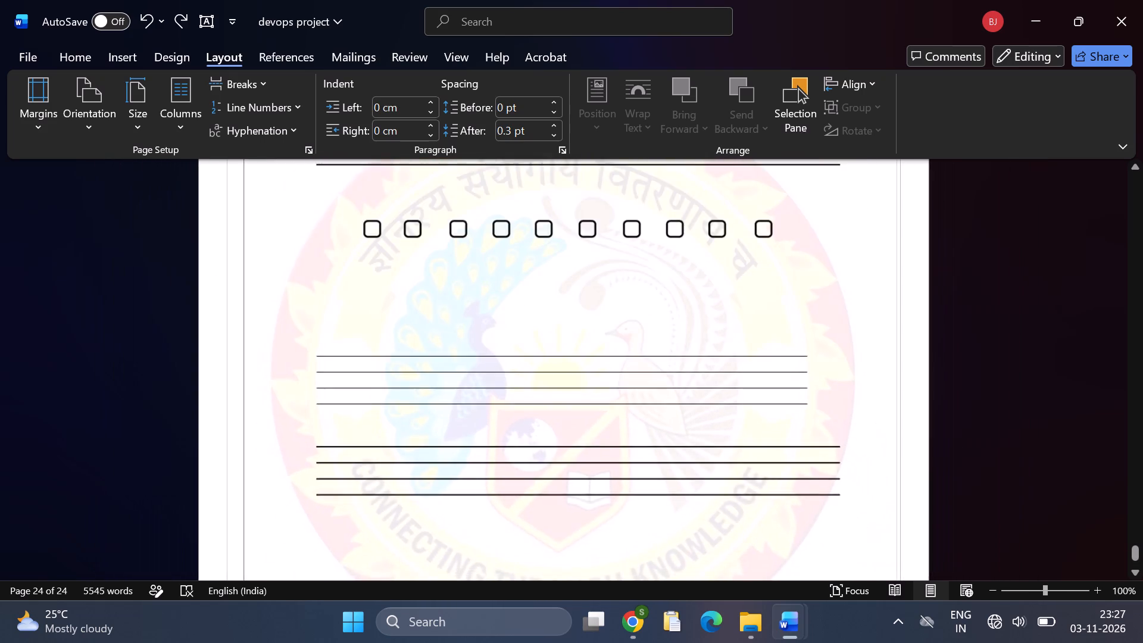
pyautogui.scroll(6, 201, 413)
pyautogui.hotkey('ctrl', 'z')
pyautogui.hotkey('ctrl', 'z')
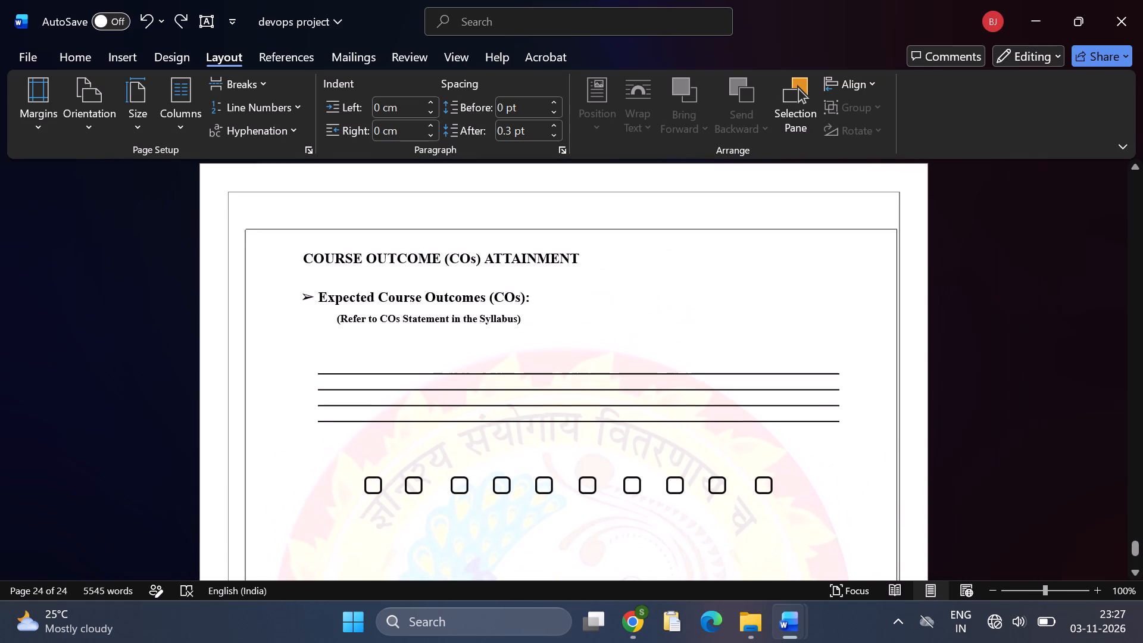
pyautogui.hotkey('ctrl', 'z')
pyautogui.hotkey('ctrl', 'z')
pyautogui.hotkey('ctrl', 'z')
pyautogui.hotkey('ctrl', 'z')
pyautogui.hotkey('ctrl', 'z')
pyautogui.hotkey('ctrl', 'z')
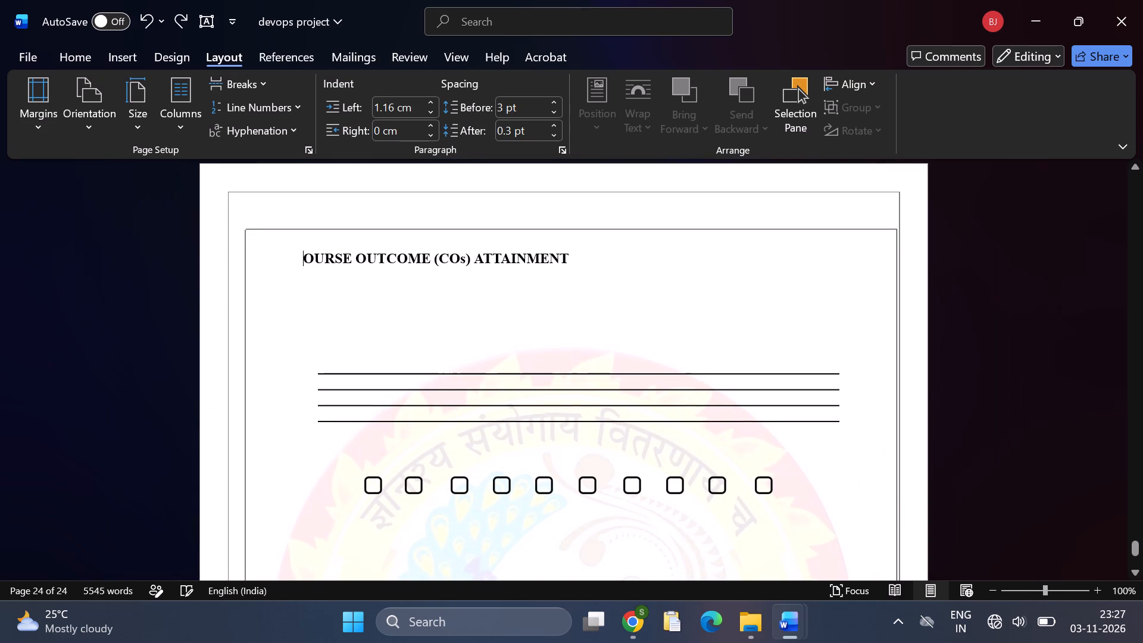
pyautogui.hotkey('ctrl', 'z')
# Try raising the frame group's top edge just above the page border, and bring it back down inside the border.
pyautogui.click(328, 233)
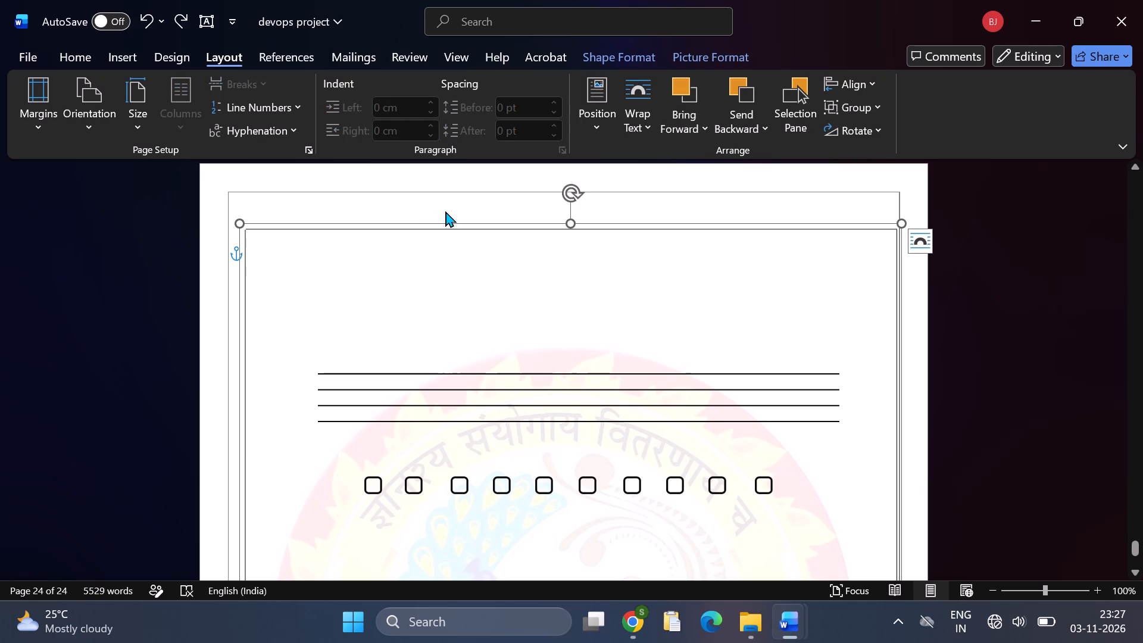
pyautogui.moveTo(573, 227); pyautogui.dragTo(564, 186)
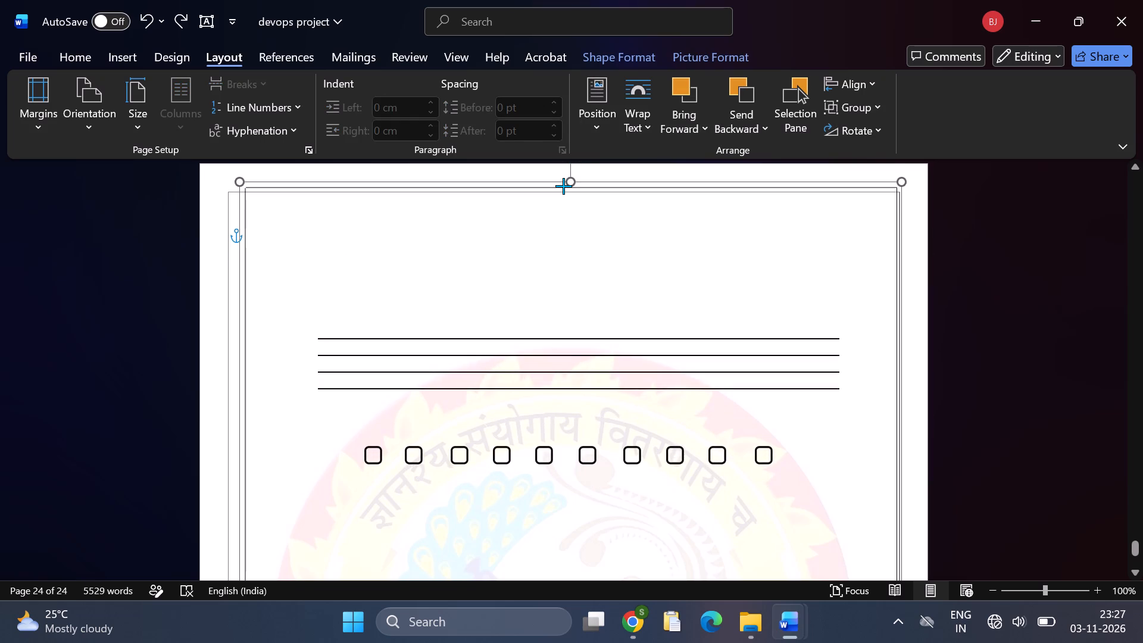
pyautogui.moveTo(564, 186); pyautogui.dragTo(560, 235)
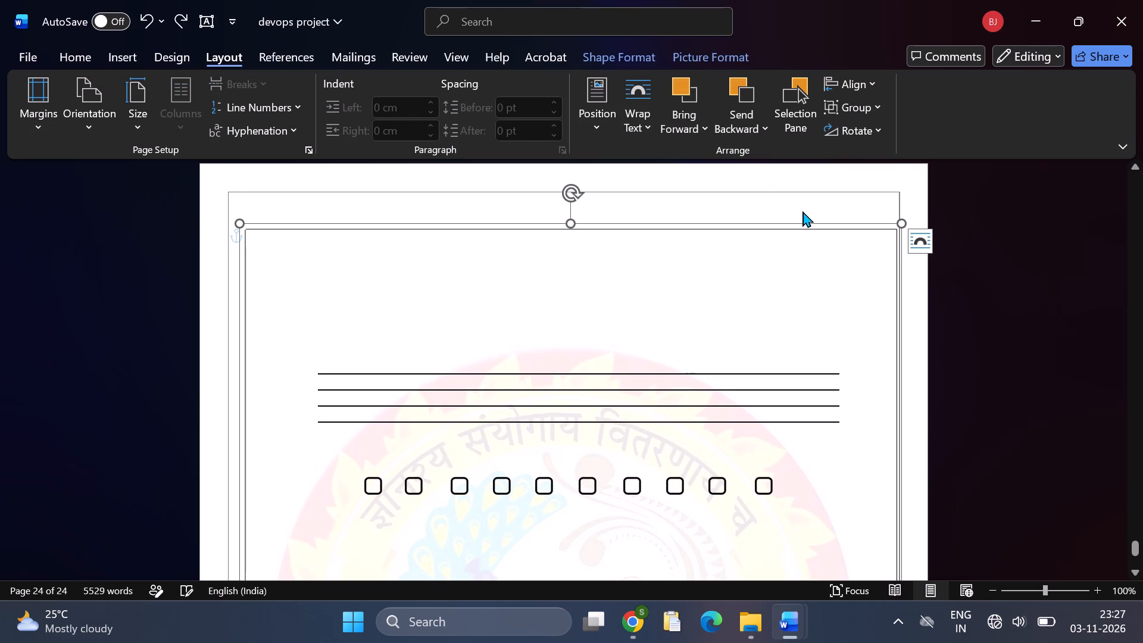
# Resize the frame group from its top-right corner until it meets the page border's top-right corner.
pyautogui.moveTo(903, 227); pyautogui.dragTo(900, 219)
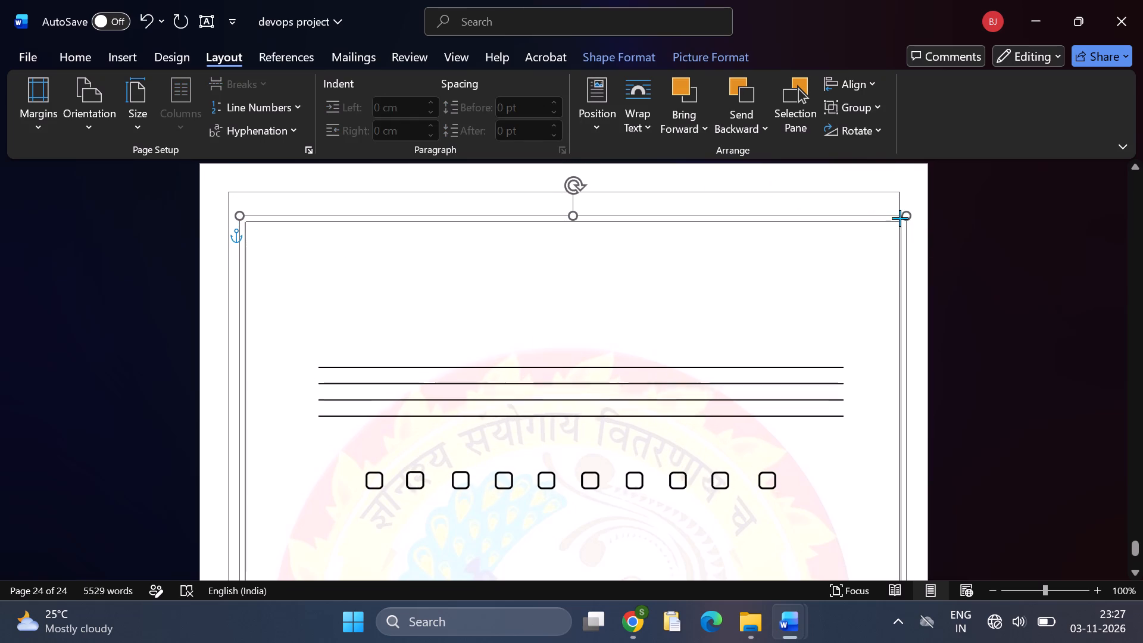
pyautogui.moveTo(900, 219); pyautogui.dragTo(898, 196)
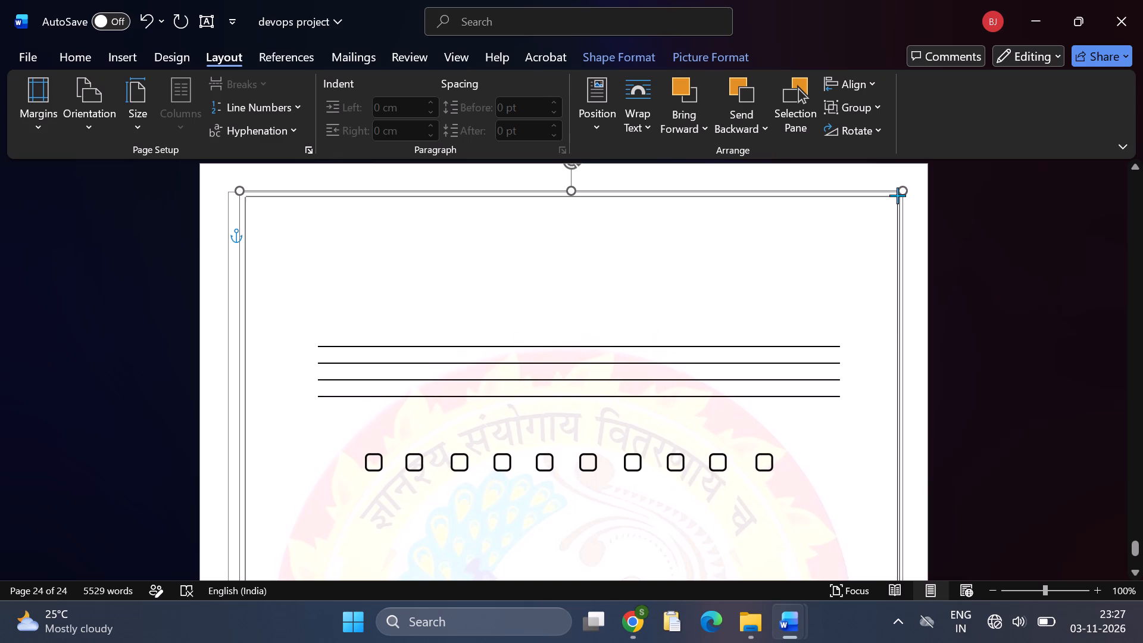
pyautogui.moveTo(898, 196); pyautogui.dragTo(902, 192)
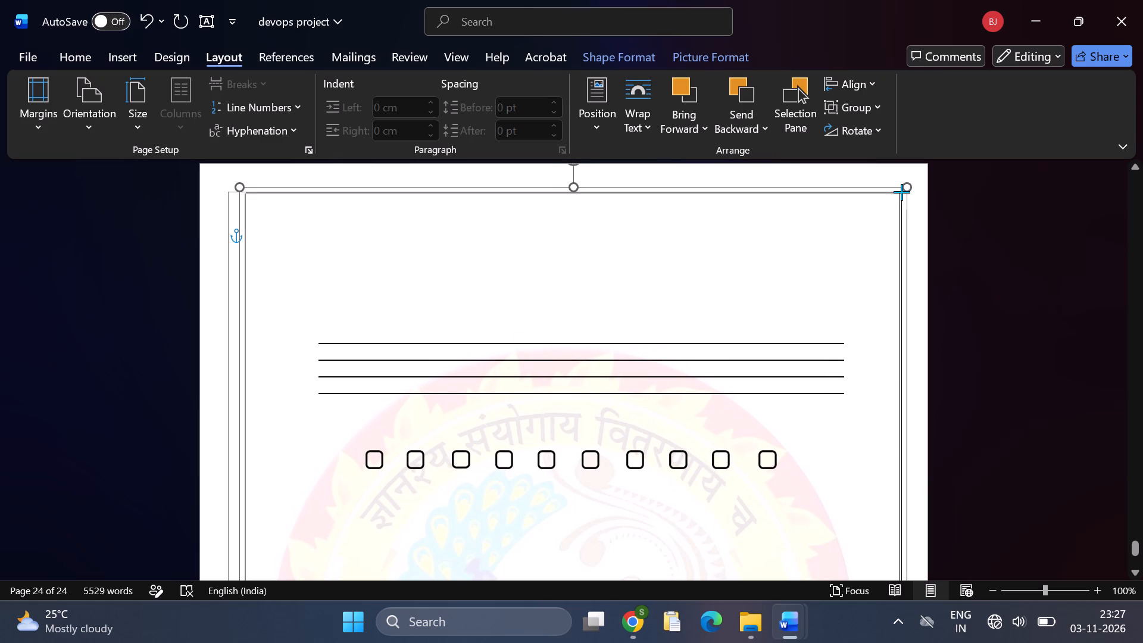
pyautogui.moveTo(902, 192); pyautogui.dragTo(900, 191)
pyautogui.click(859, 234)
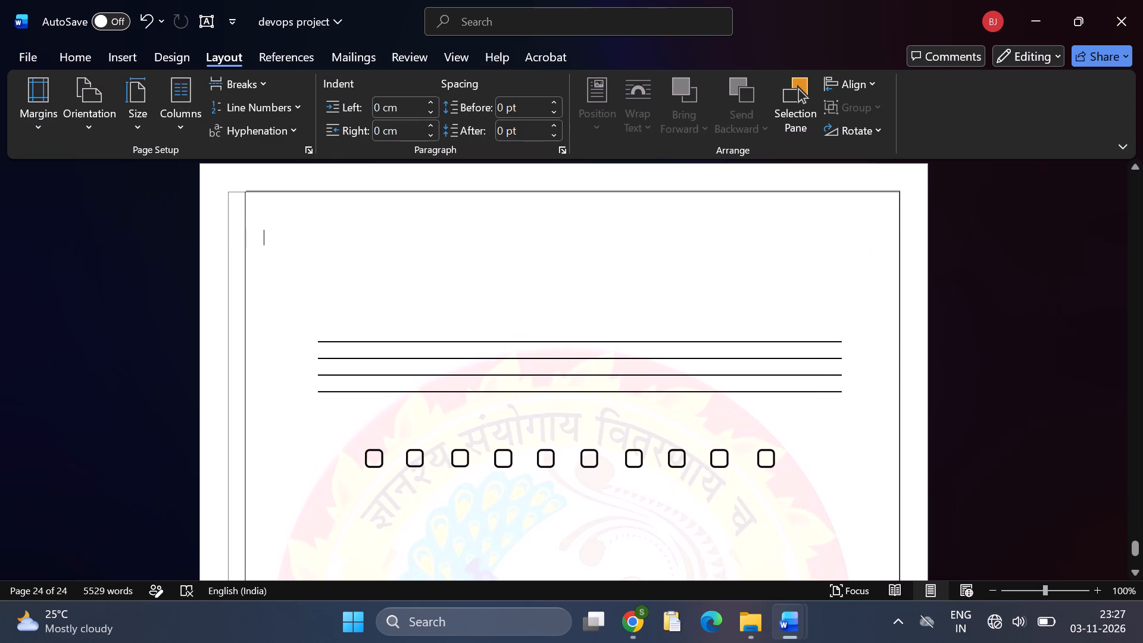
# Resize the frame group from its top-left corner until it meets the page border's top-left corner.
pyautogui.click(257, 239)
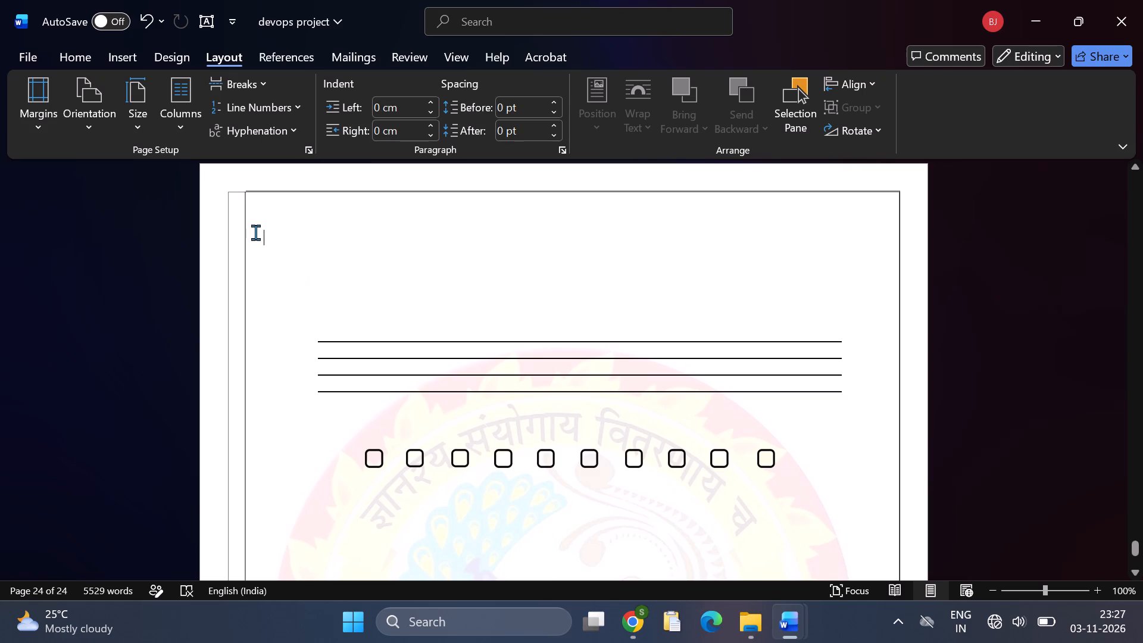
pyautogui.click(247, 238)
pyautogui.moveTo(236, 183); pyautogui.dragTo(229, 191)
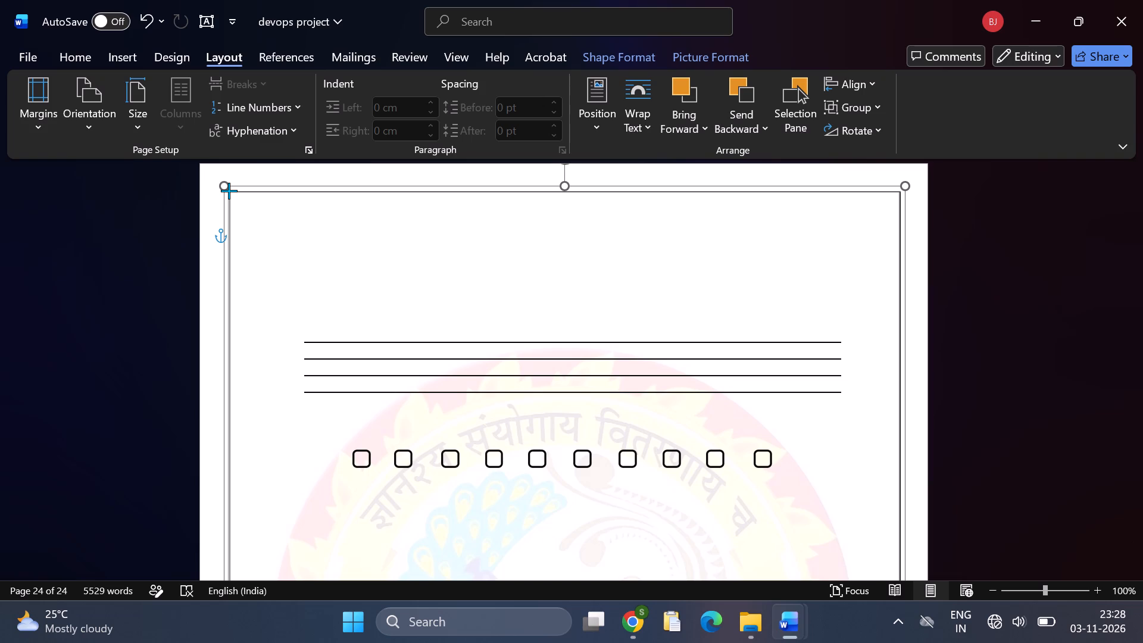
pyautogui.moveTo(229, 191); pyautogui.dragTo(230, 192)
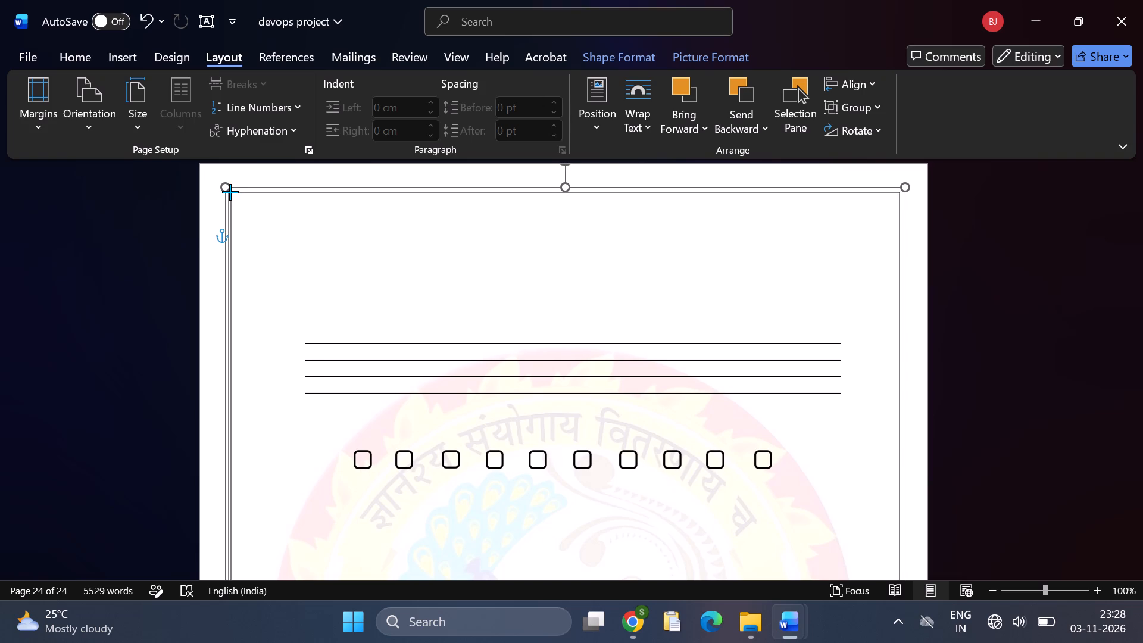
pyautogui.moveTo(230, 192); pyautogui.dragTo(227, 189)
pyautogui.click(281, 218)
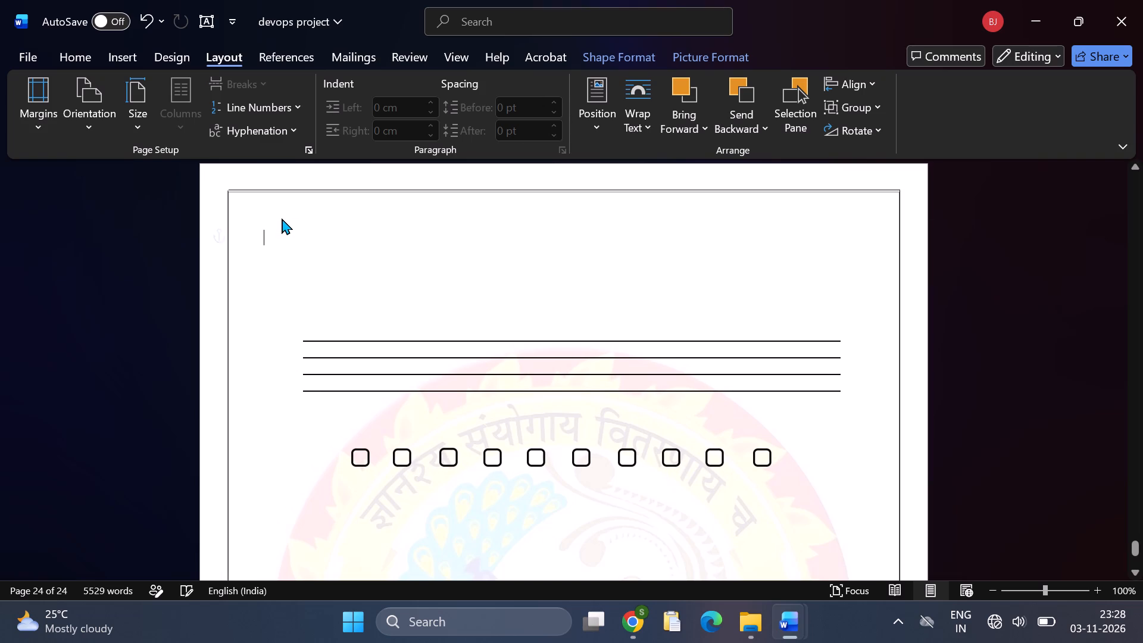
# Move the frame group up until its bottom edge rests on page 24's bottom border, keeping its sides on the border.
pyautogui.scroll(-14, 470, 255)
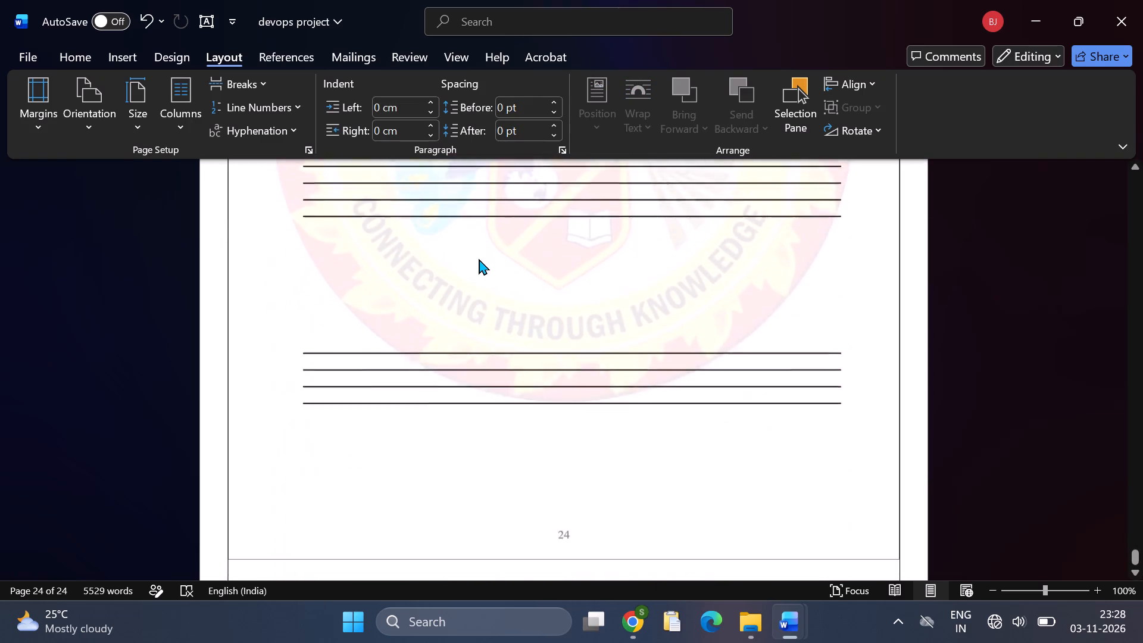
pyautogui.scroll(-4, 479, 258)
pyautogui.click(898, 461)
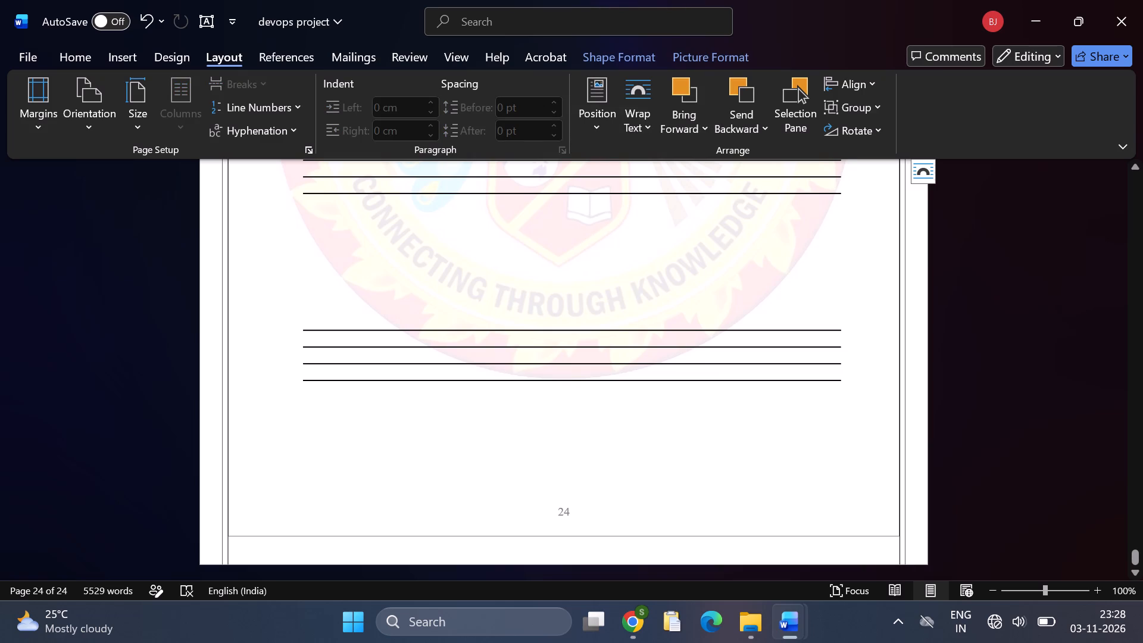
pyautogui.moveTo(901, 560); pyautogui.dragTo(901, 467)
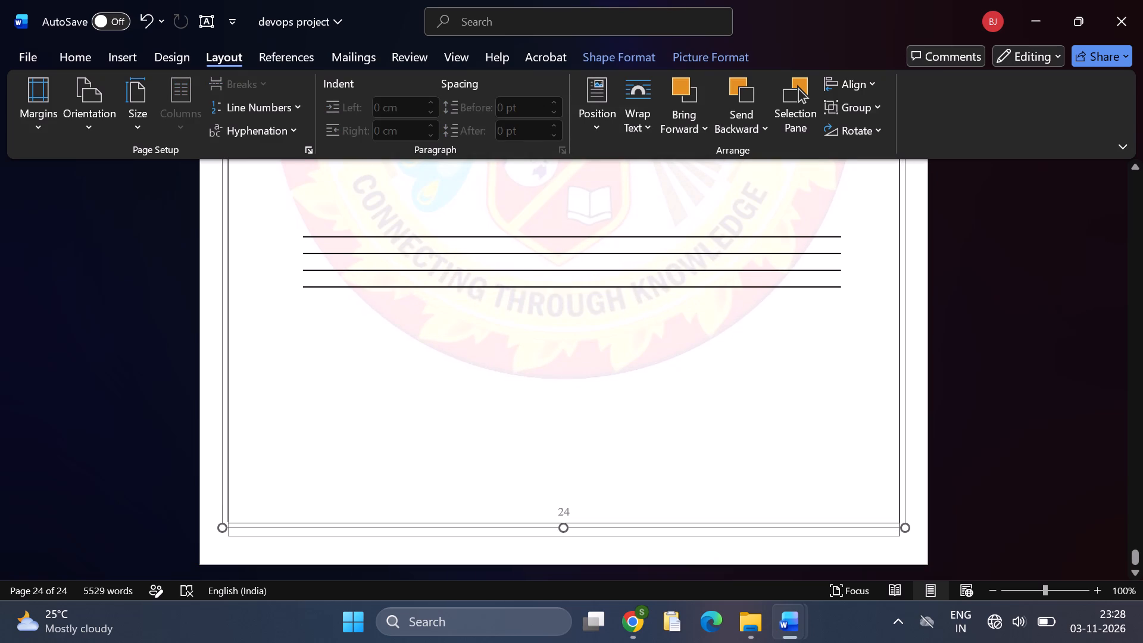
pyautogui.moveTo(901, 467); pyautogui.dragTo(903, 477)
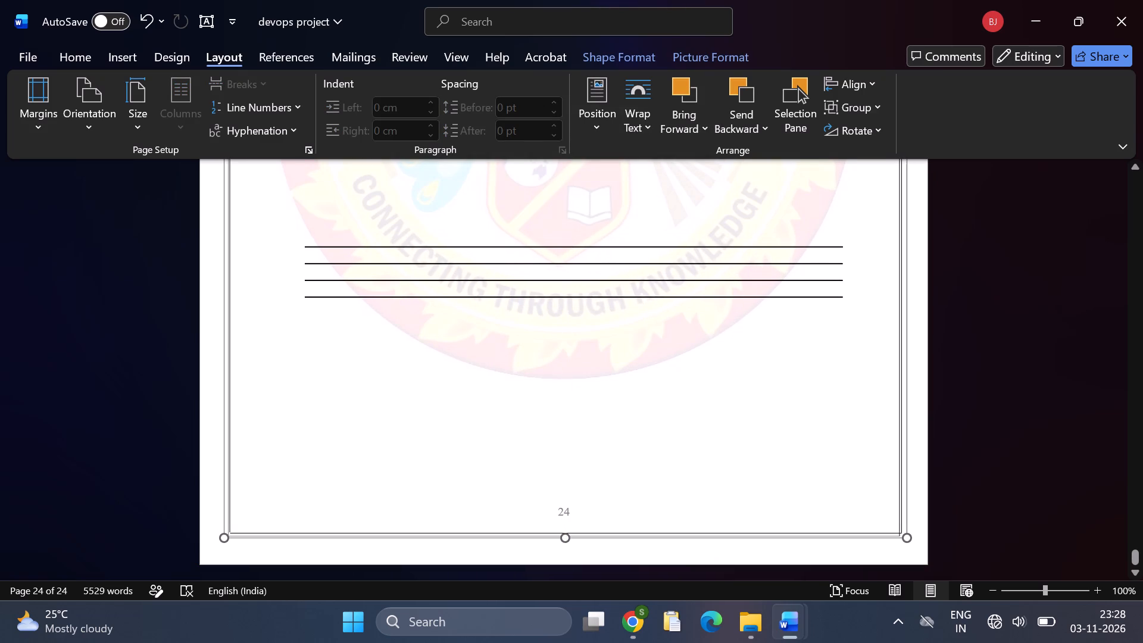
pyautogui.moveTo(903, 477); pyautogui.dragTo(901, 477)
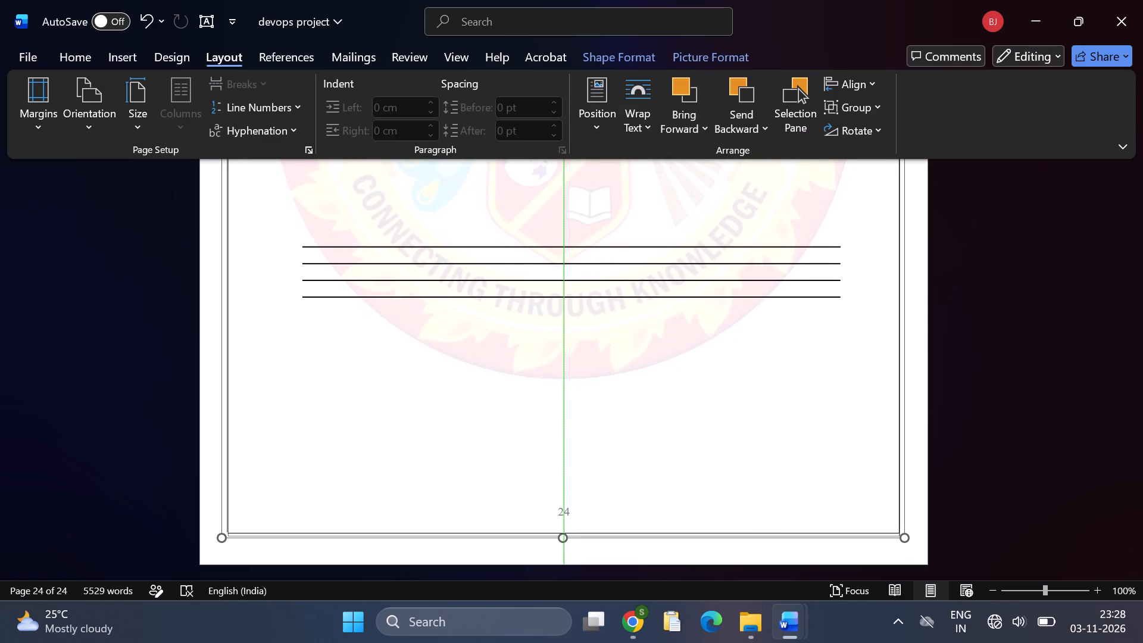
pyautogui.moveTo(901, 477); pyautogui.dragTo(900, 477)
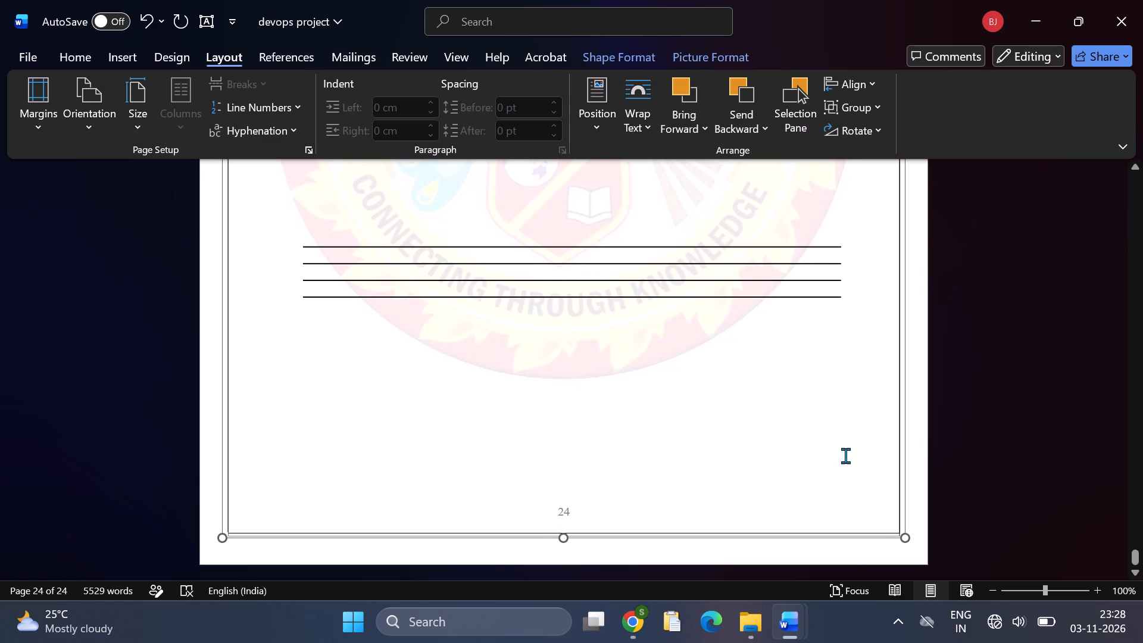
pyautogui.click(846, 456)
# Move the frame group back down the page and shorten it by lowering its top edge well below the top border.
pyautogui.scroll(-3, 683, 457)
pyautogui.scroll(6, 683, 456)
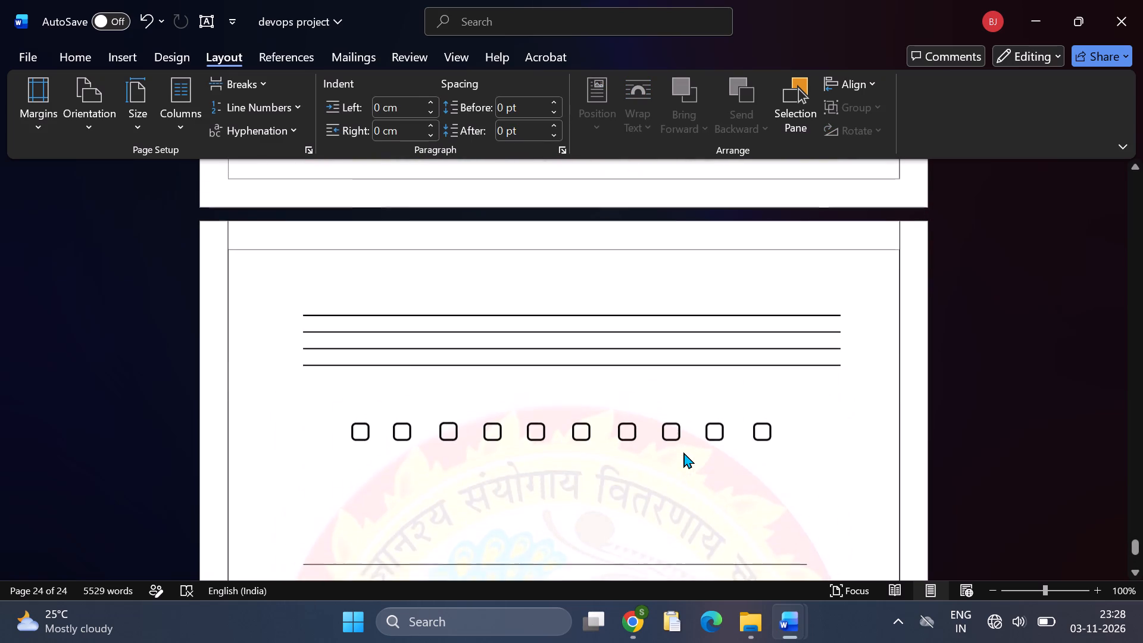
pyautogui.scroll(4, 683, 452)
pyautogui.click(898, 399)
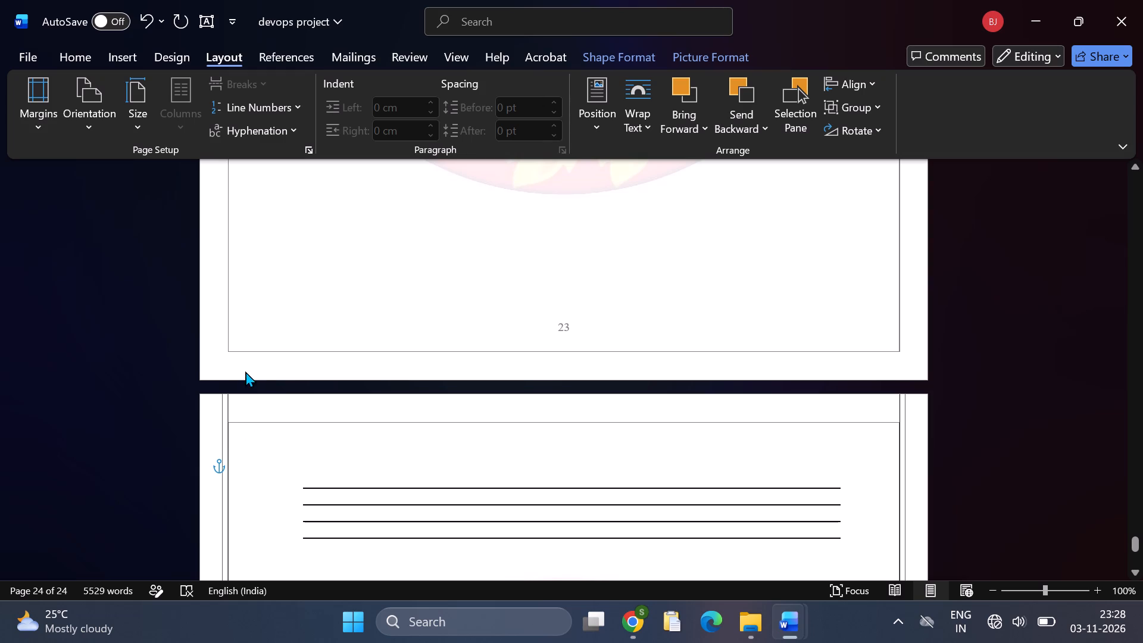
pyautogui.moveTo(225, 399); pyautogui.dragTo(229, 428)
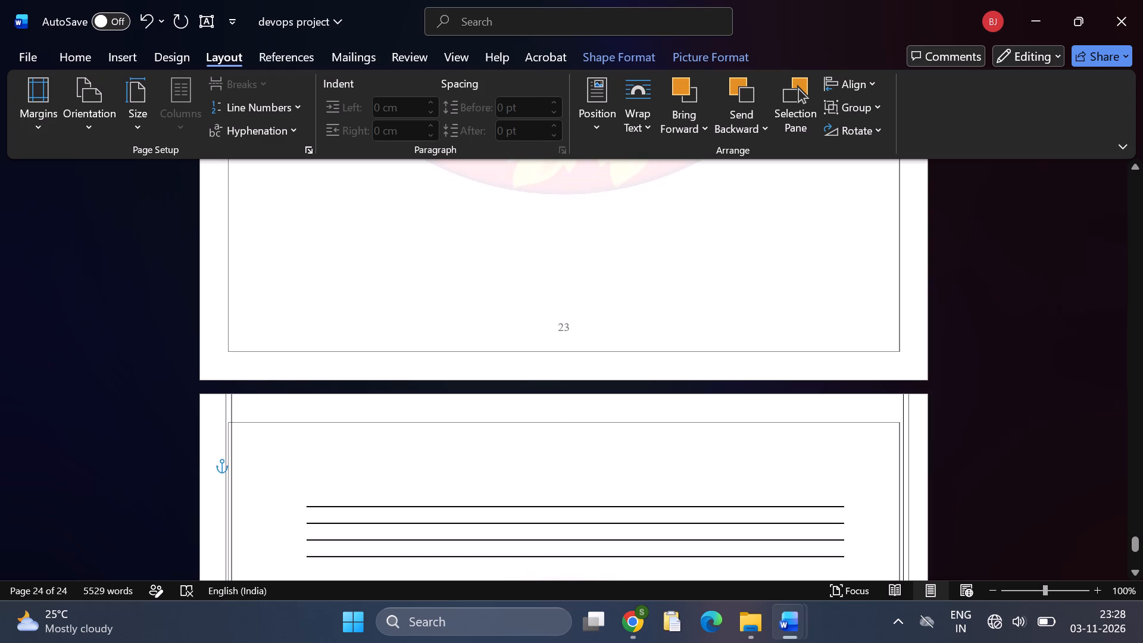
pyautogui.moveTo(229, 428); pyautogui.dragTo(217, 542)
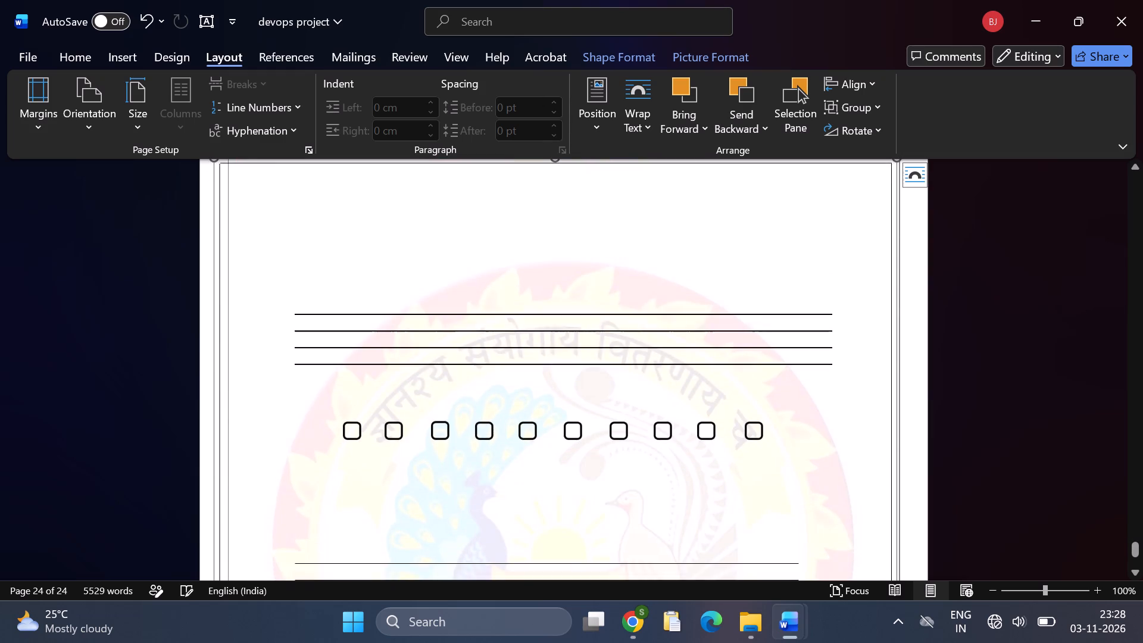
pyautogui.scroll(7, 494, 360)
pyautogui.moveTo(554, 456); pyautogui.dragTo(561, 541)
pyautogui.scroll(-9, 558, 459)
pyautogui.scroll(3, 559, 460)
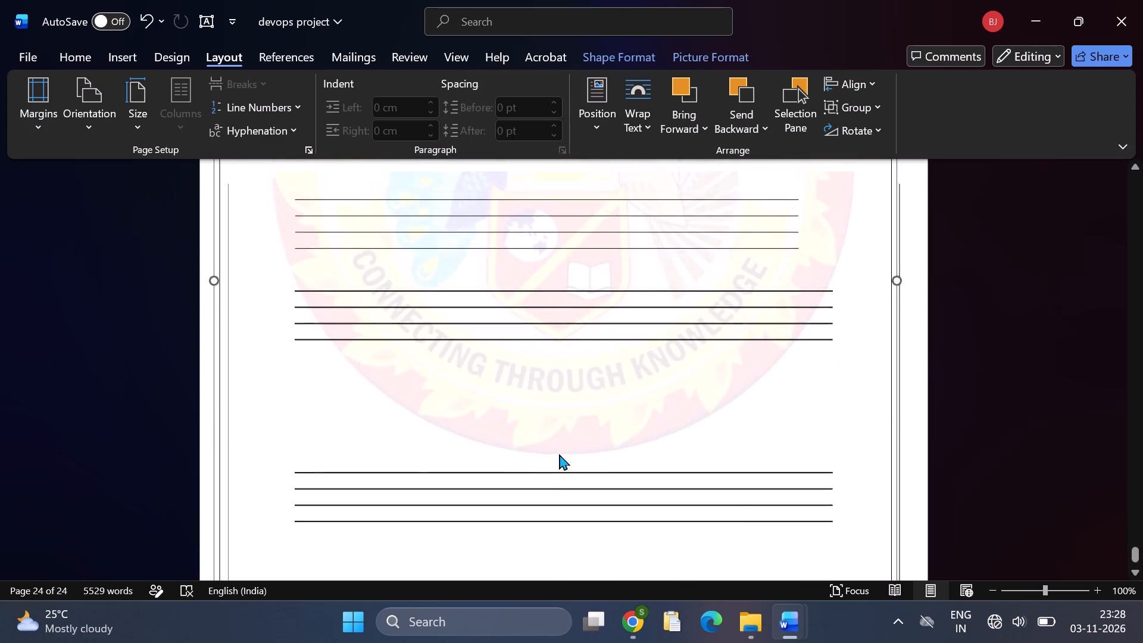
pyautogui.scroll(5, 559, 454)
pyautogui.scroll(3, 565, 374)
pyautogui.scroll(3, 561, 449)
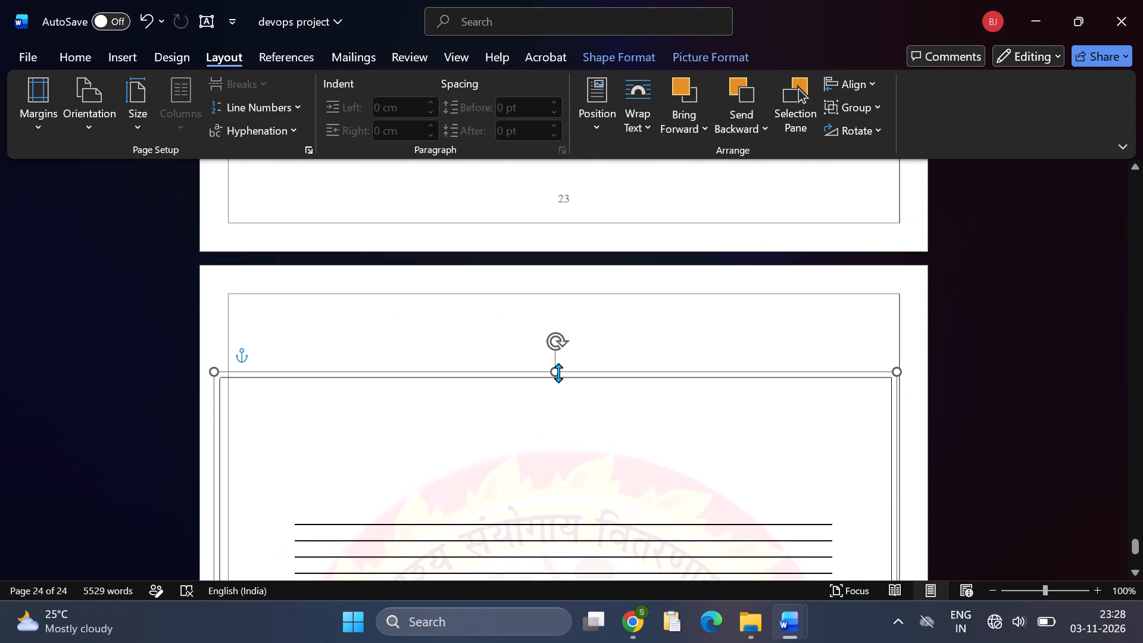
pyautogui.moveTo(558, 373); pyautogui.dragTo(557, 400)
# Move the frame group up to align its sides and bottom edge with page 24's border.
pyautogui.scroll(-6, 477, 405)
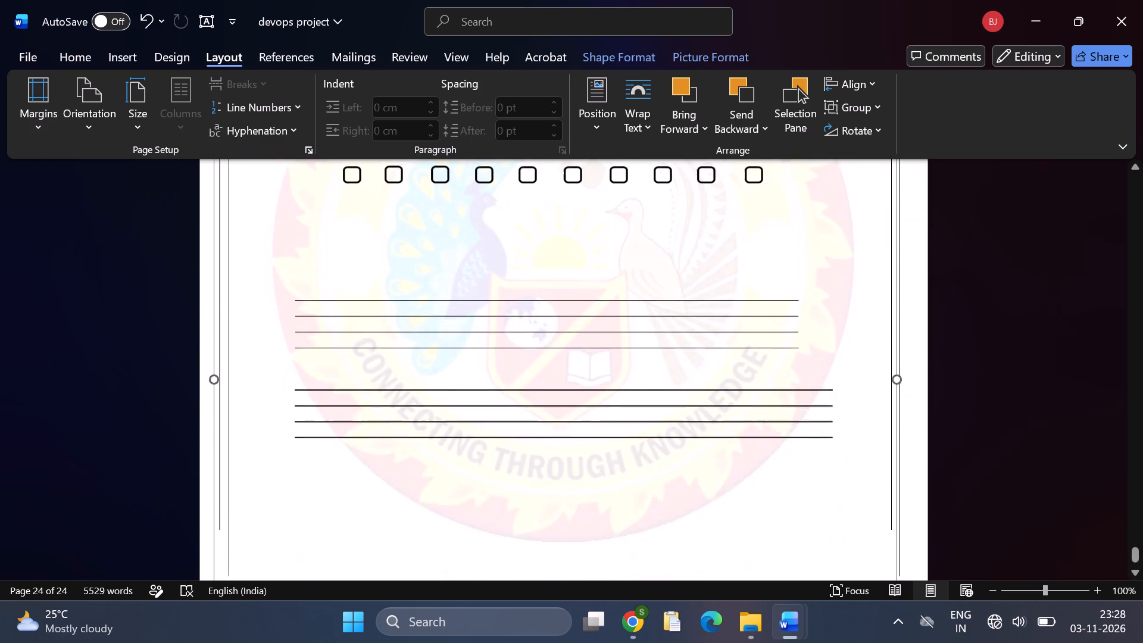
pyautogui.scroll(-7, 477, 417)
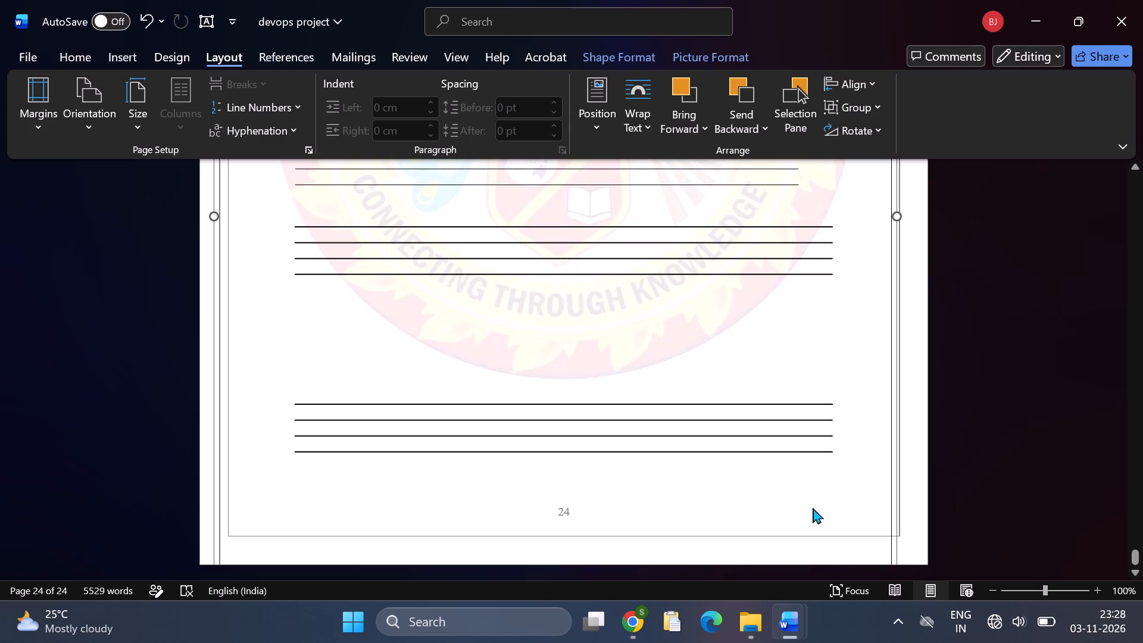
pyautogui.moveTo(898, 504); pyautogui.dragTo(905, 410)
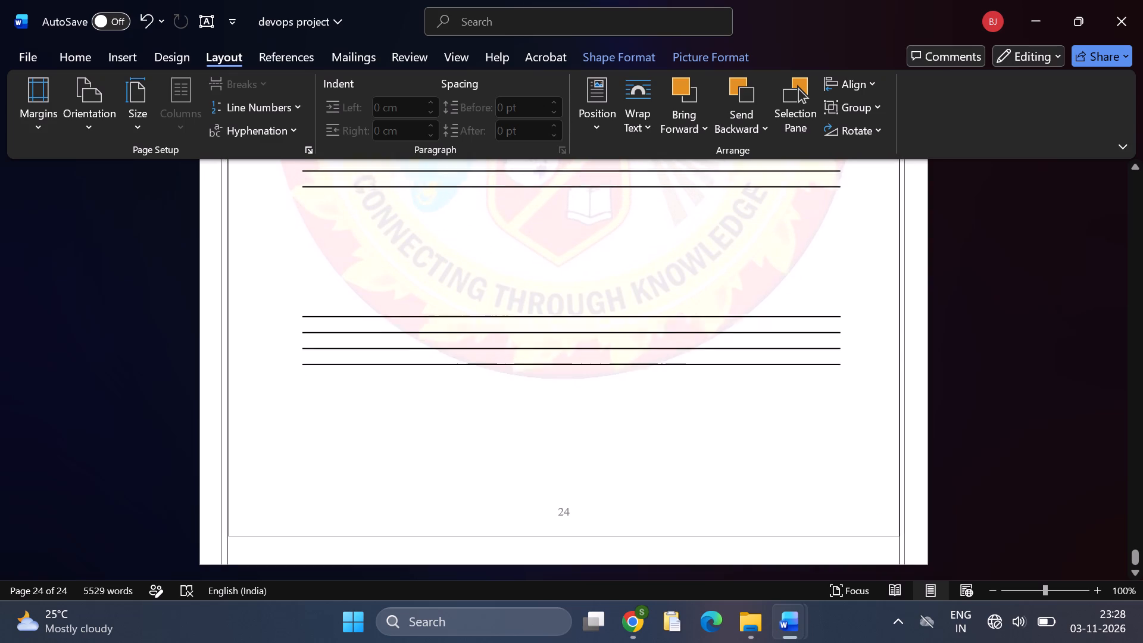
pyautogui.moveTo(905, 410); pyautogui.dragTo(906, 359)
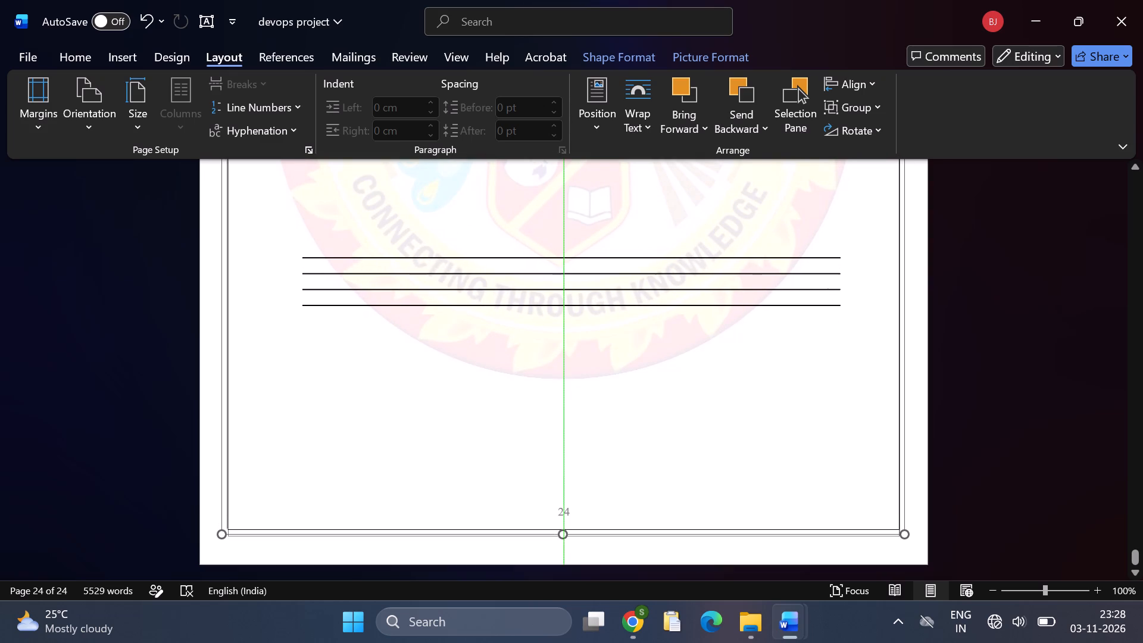
pyautogui.moveTo(906, 359); pyautogui.dragTo(907, 365)
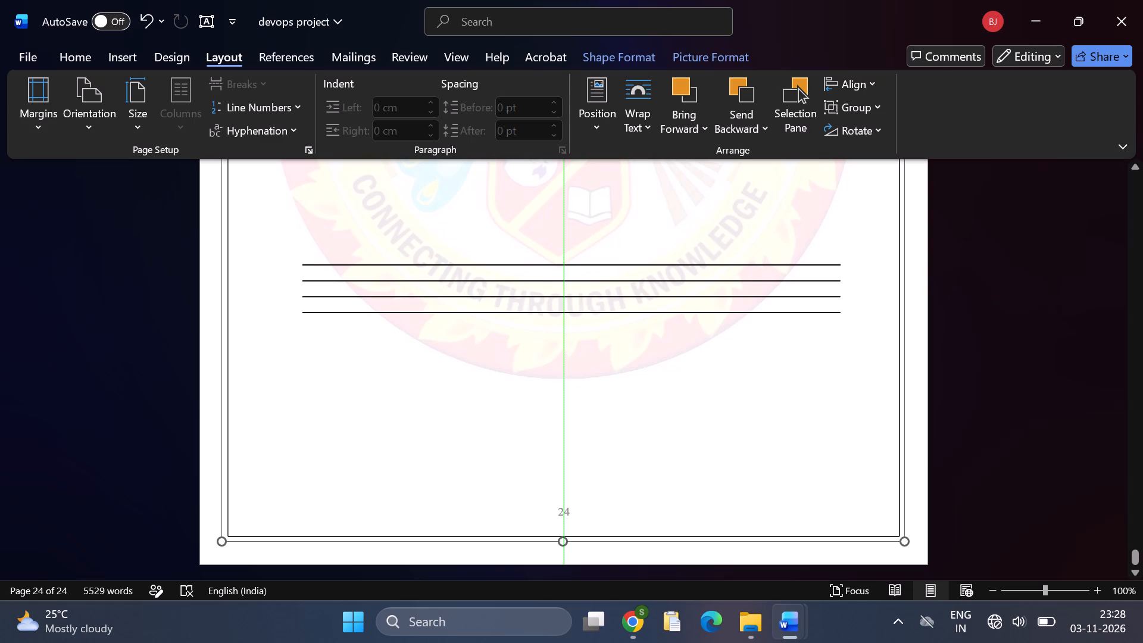
pyautogui.moveTo(907, 365); pyautogui.dragTo(908, 363)
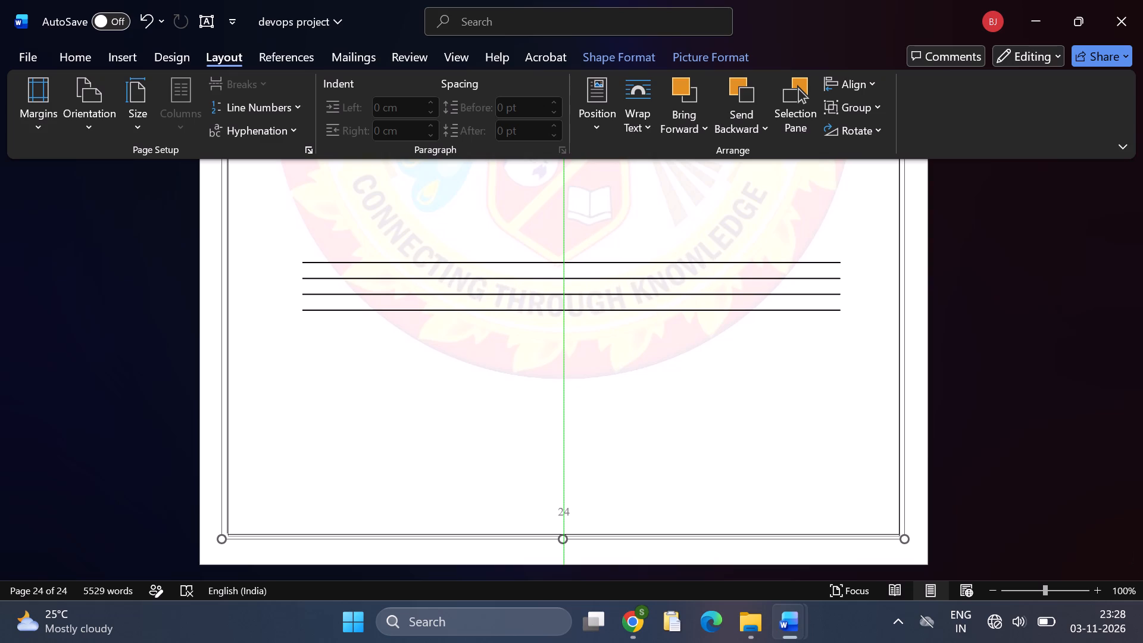
pyautogui.moveTo(908, 363); pyautogui.dragTo(909, 365)
pyautogui.click(851, 353)
# Shorten the frame group further by raising its bottom edge well above the page number.
pyautogui.scroll(-5, 783, 489)
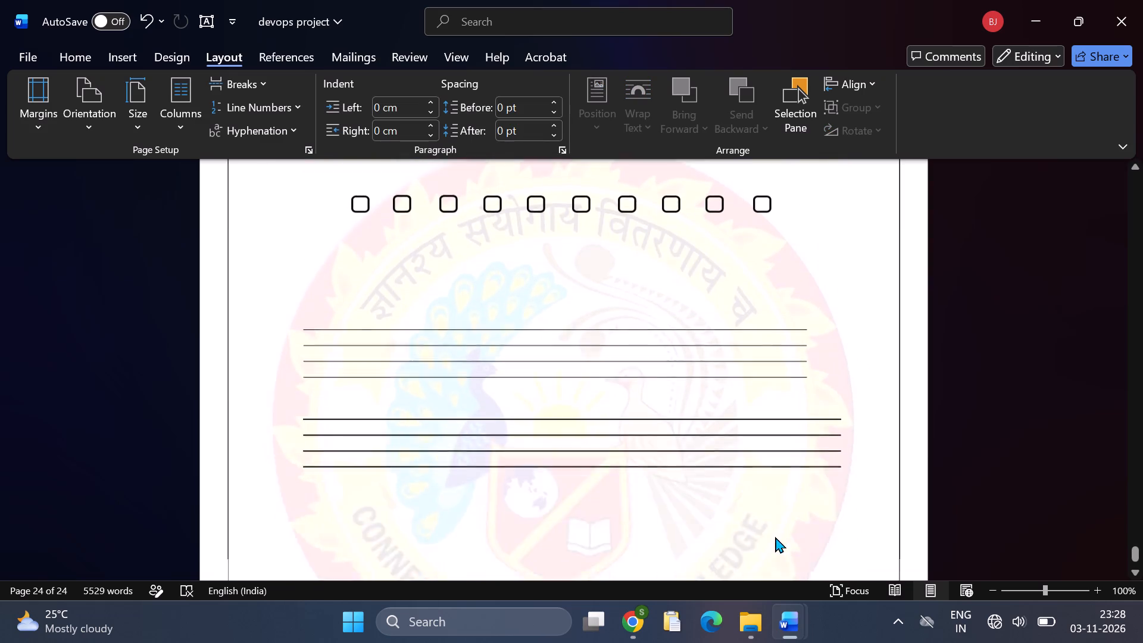
pyautogui.scroll(-9, 775, 536)
pyautogui.scroll(15, 740, 565)
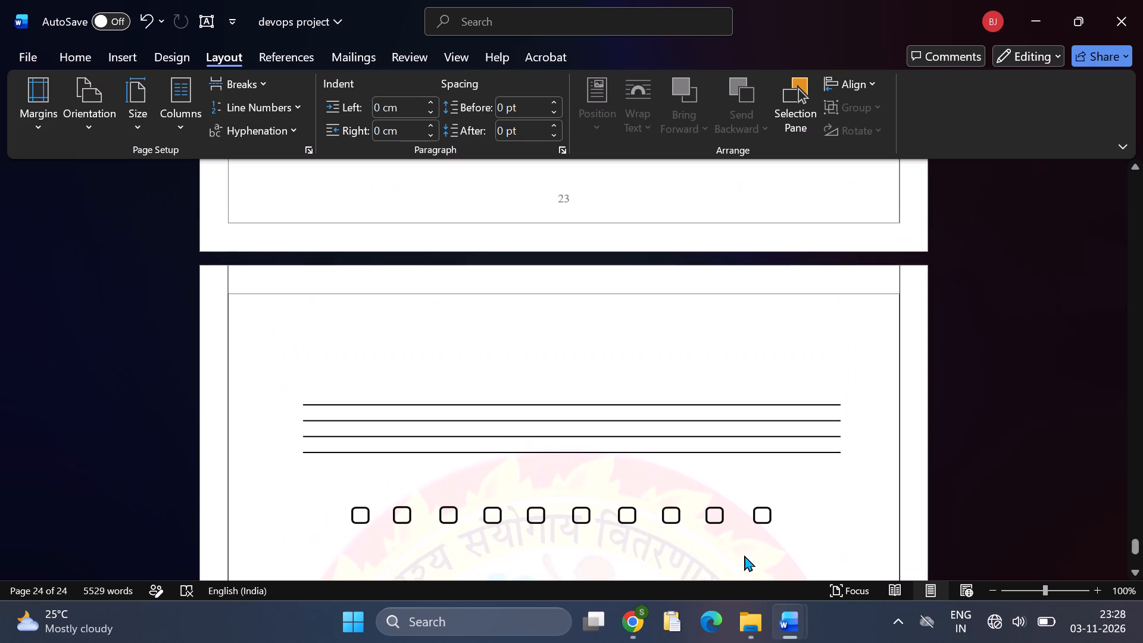
pyautogui.click(226, 333)
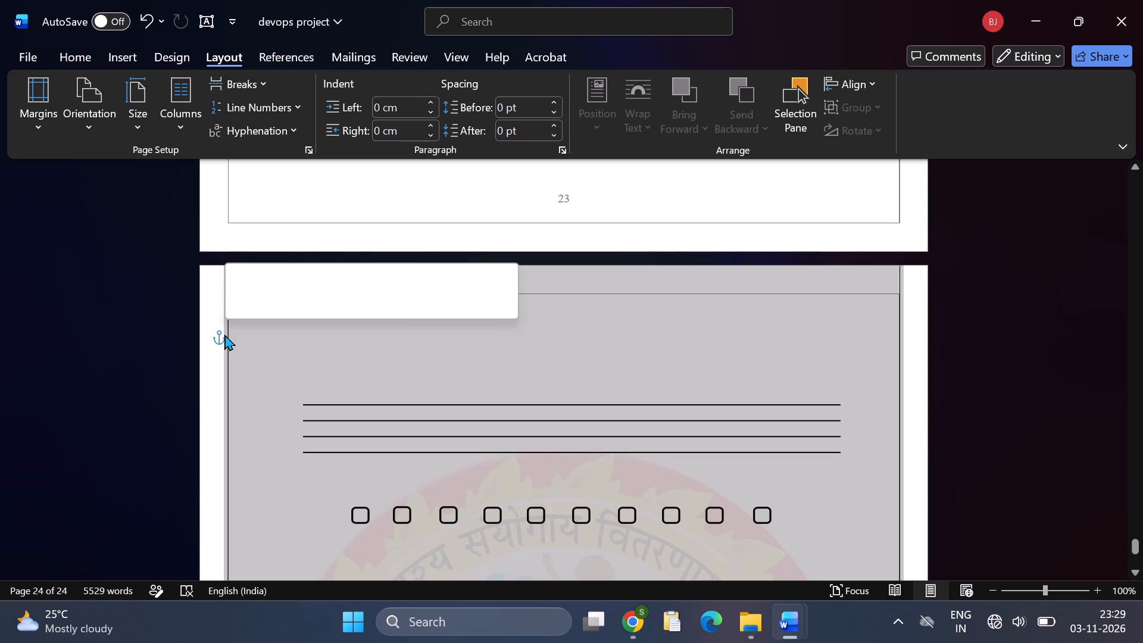
pyautogui.click(647, 336)
pyautogui.scroll(-20, 781, 310)
pyautogui.scroll(-2, 830, 352)
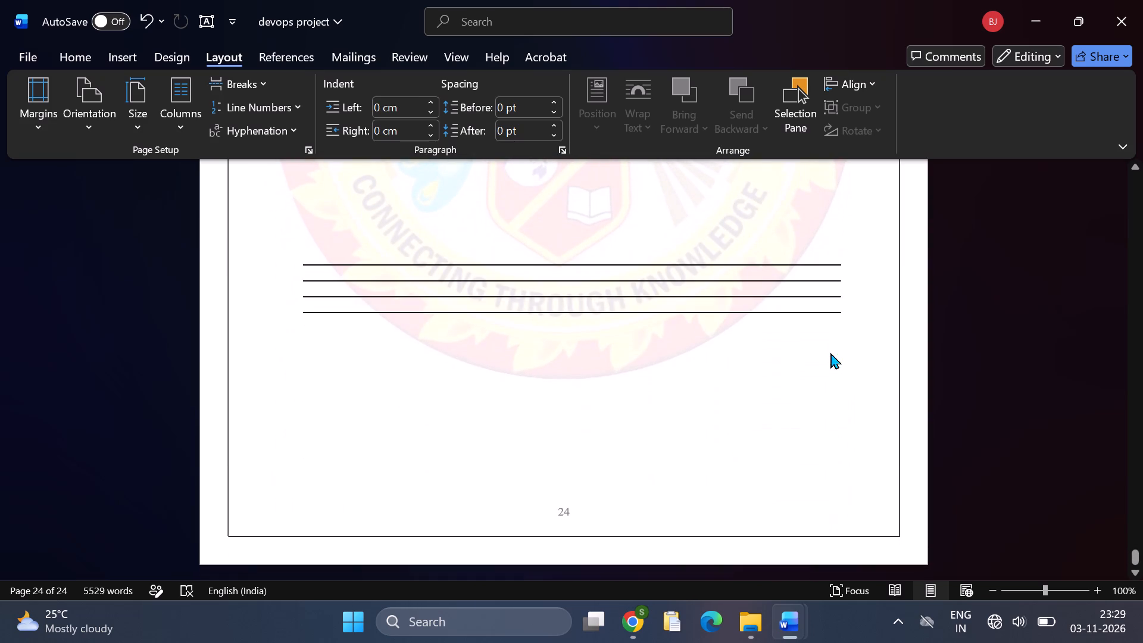
pyautogui.click(568, 536)
pyautogui.moveTo(561, 541); pyautogui.dragTo(565, 520)
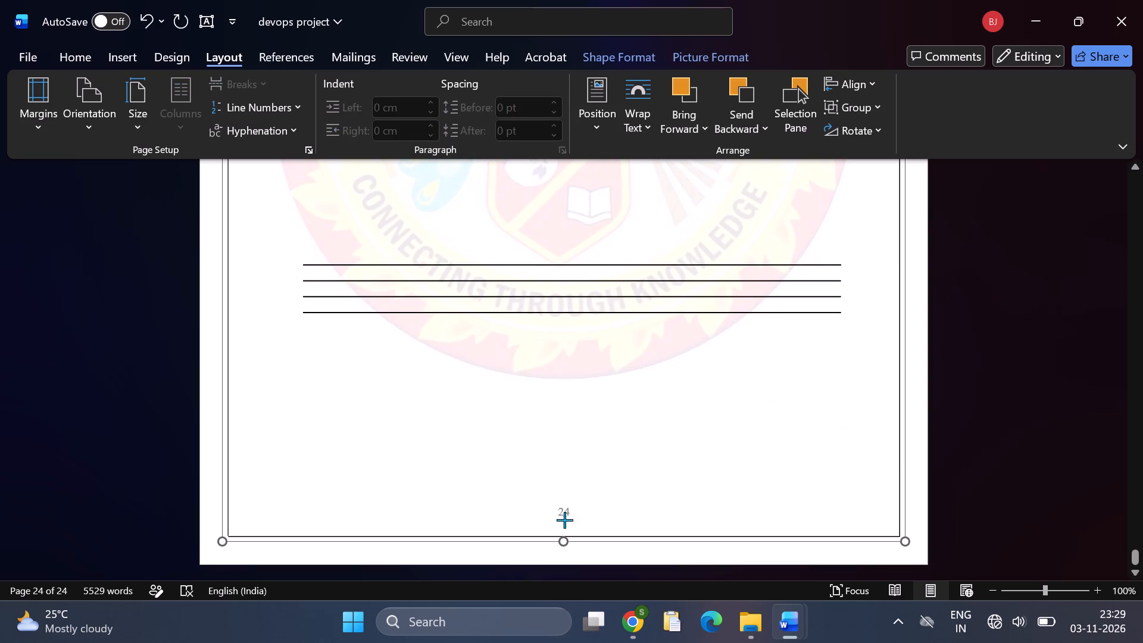
pyautogui.moveTo(565, 520); pyautogui.dragTo(563, 427)
# Move the shortened frame group down until its bottom edge meets page 24's bottom border.
pyautogui.scroll(6, 592, 444)
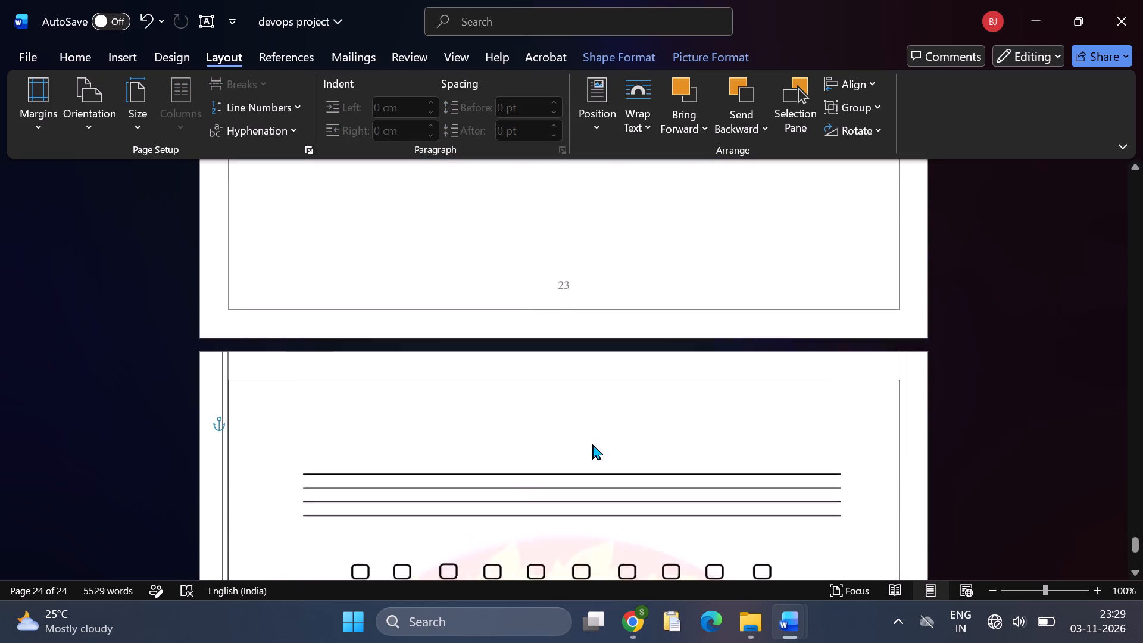
pyautogui.scroll(-18, 592, 444)
pyautogui.moveTo(592, 445); pyautogui.dragTo(600, 517)
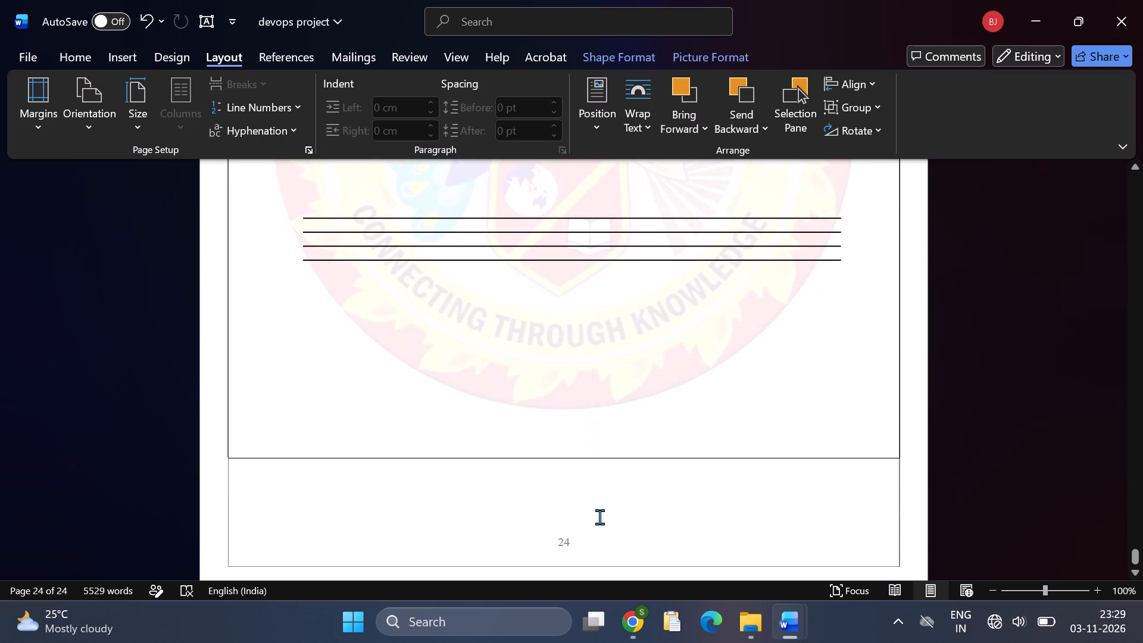
pyautogui.moveTo(600, 517); pyautogui.dragTo(601, 520)
pyautogui.scroll(-14, 603, 459)
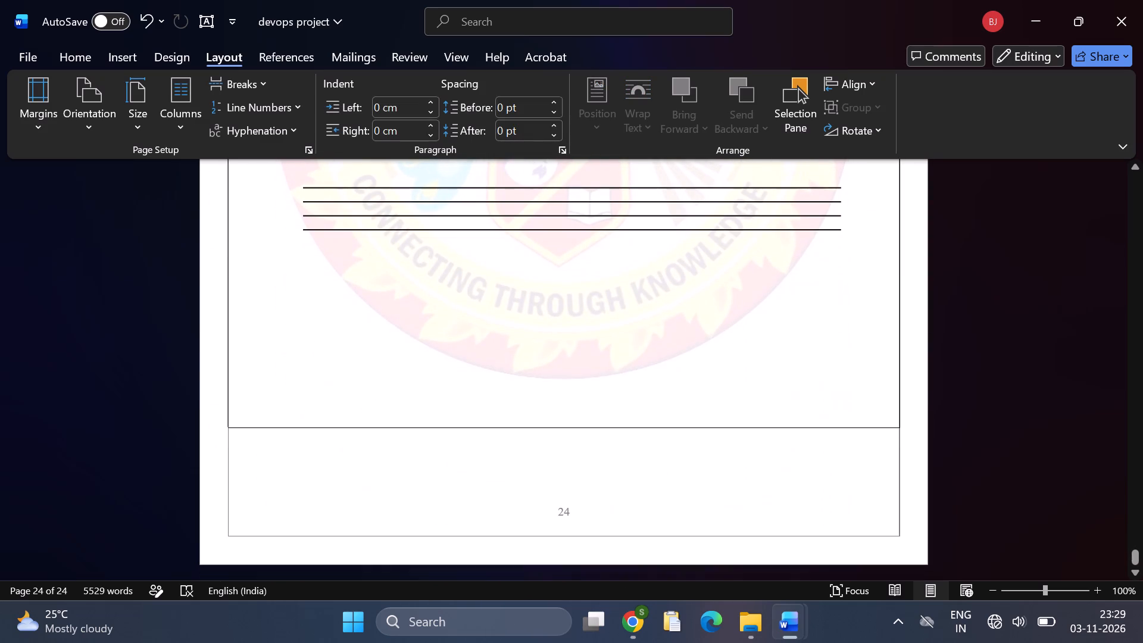
pyautogui.moveTo(588, 428); pyautogui.dragTo(598, 536)
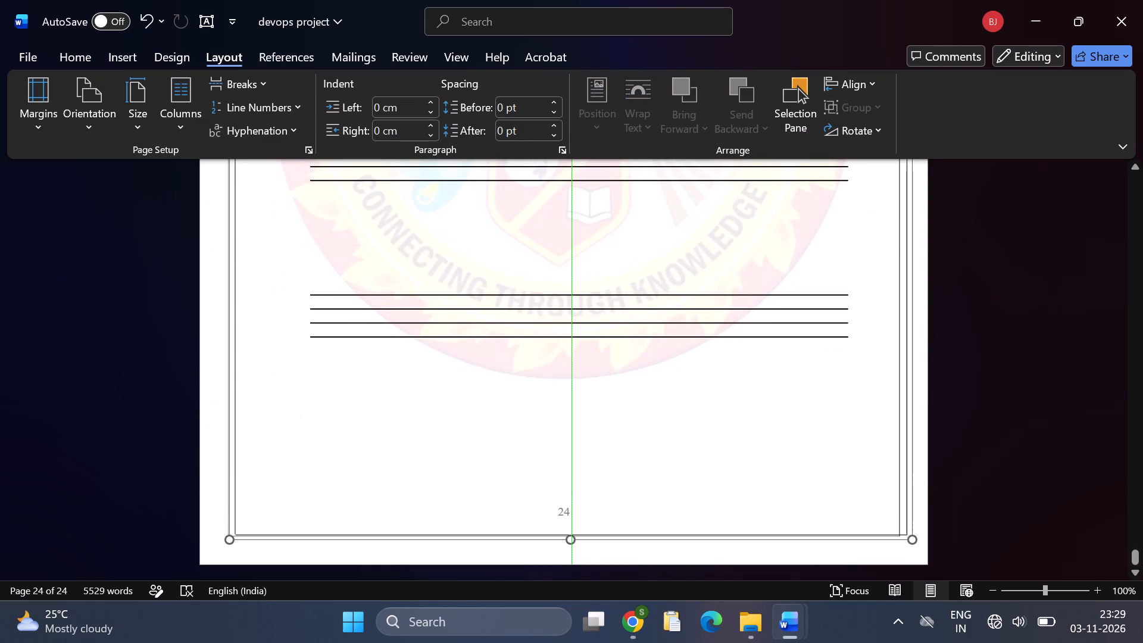
pyautogui.moveTo(598, 536); pyautogui.dragTo(598, 536)
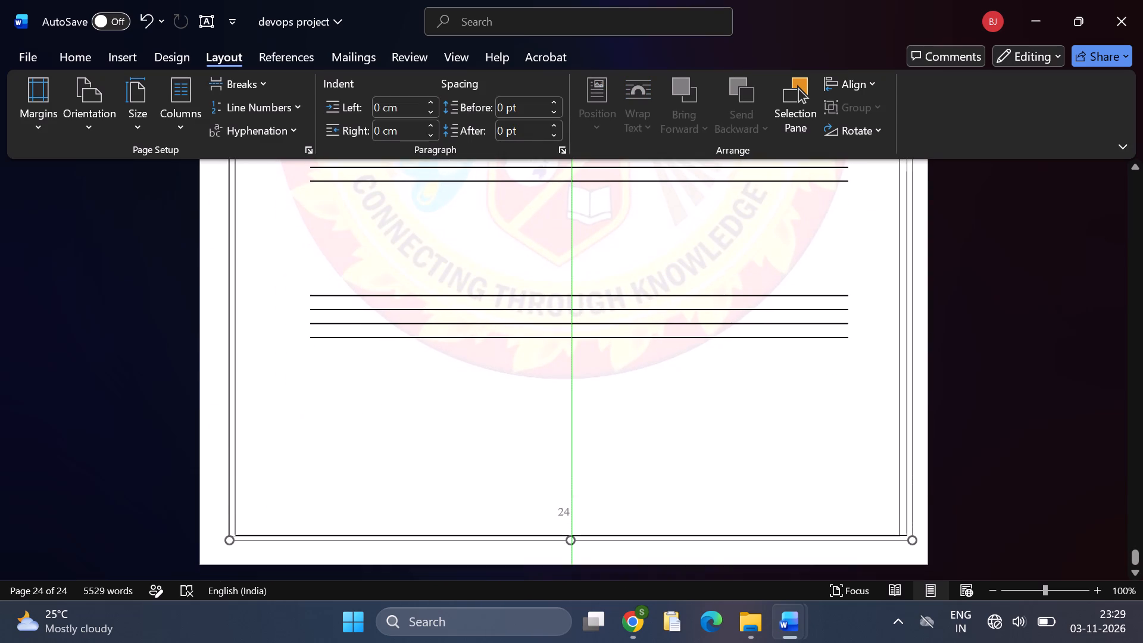
pyautogui.moveTo(598, 536); pyautogui.dragTo(598, 535)
pyautogui.click(647, 455)
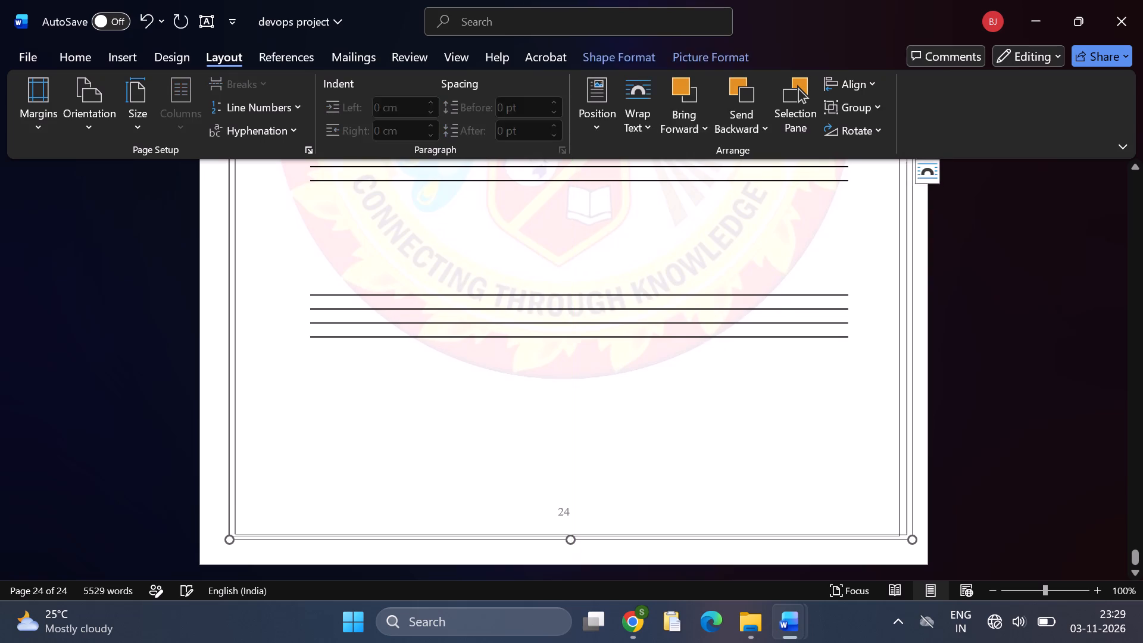
# Shift the frame group slightly left so its sides and bottom edge line up with page 24's border.
pyautogui.scroll(-7, 648, 464)
pyautogui.scroll(1, 647, 466)
pyautogui.scroll(-10, 647, 467)
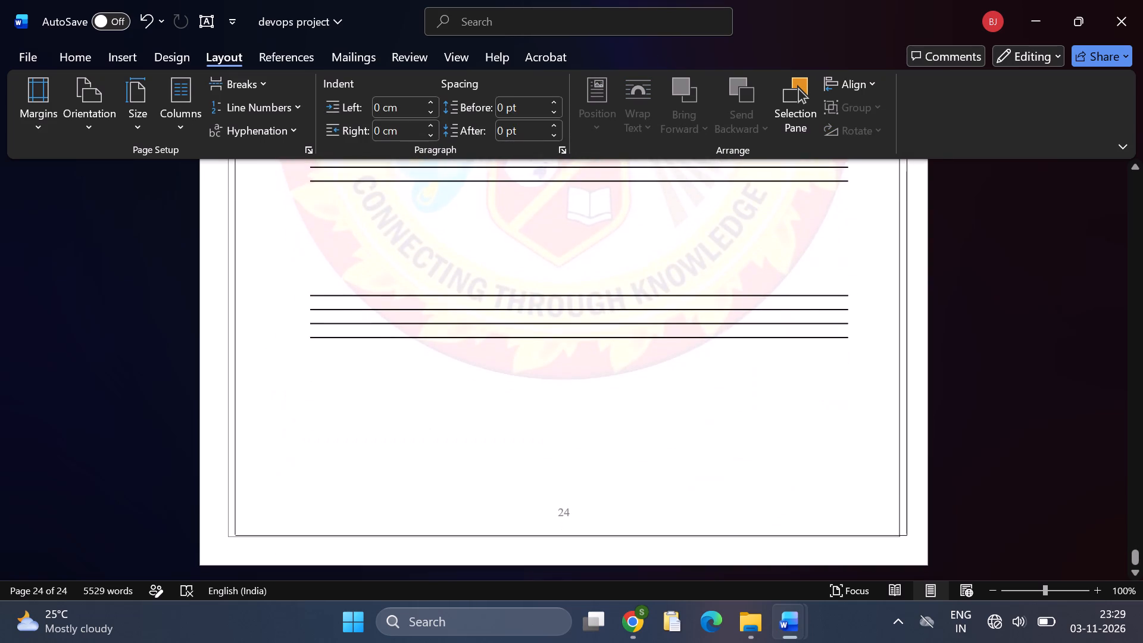
pyautogui.click(900, 532)
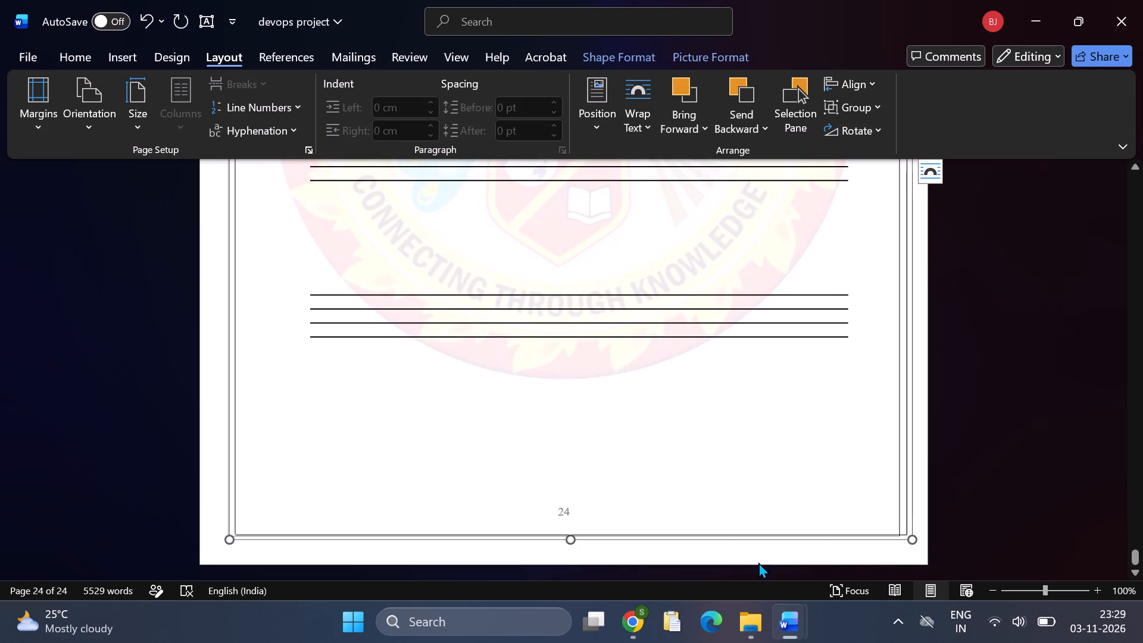
pyautogui.moveTo(586, 538); pyautogui.dragTo(579, 540)
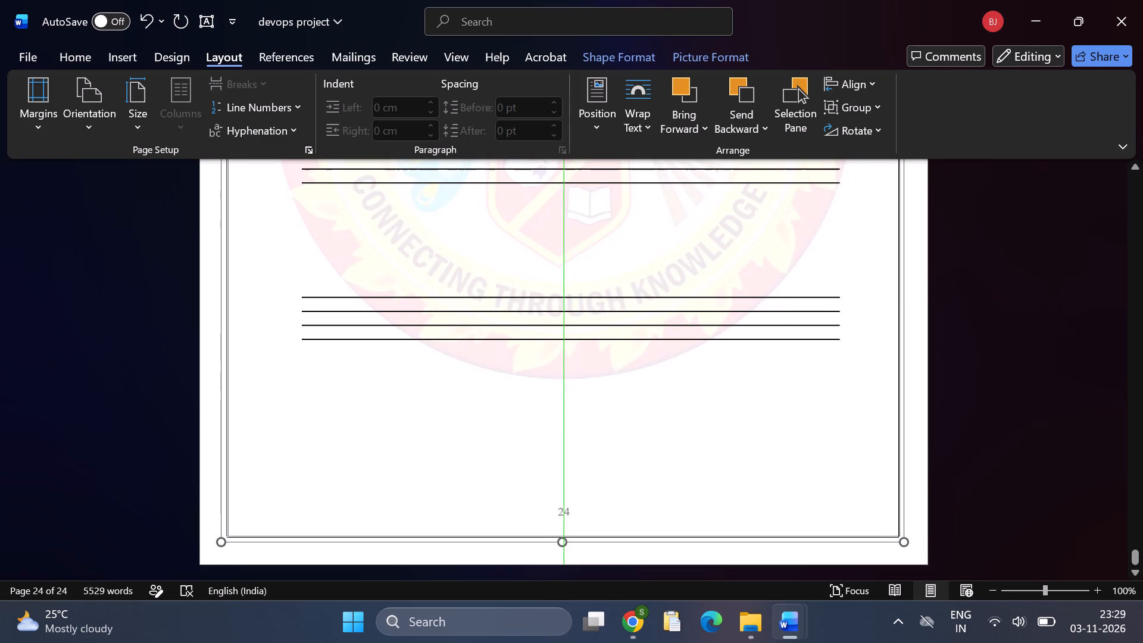
pyautogui.moveTo(579, 540); pyautogui.dragTo(579, 539)
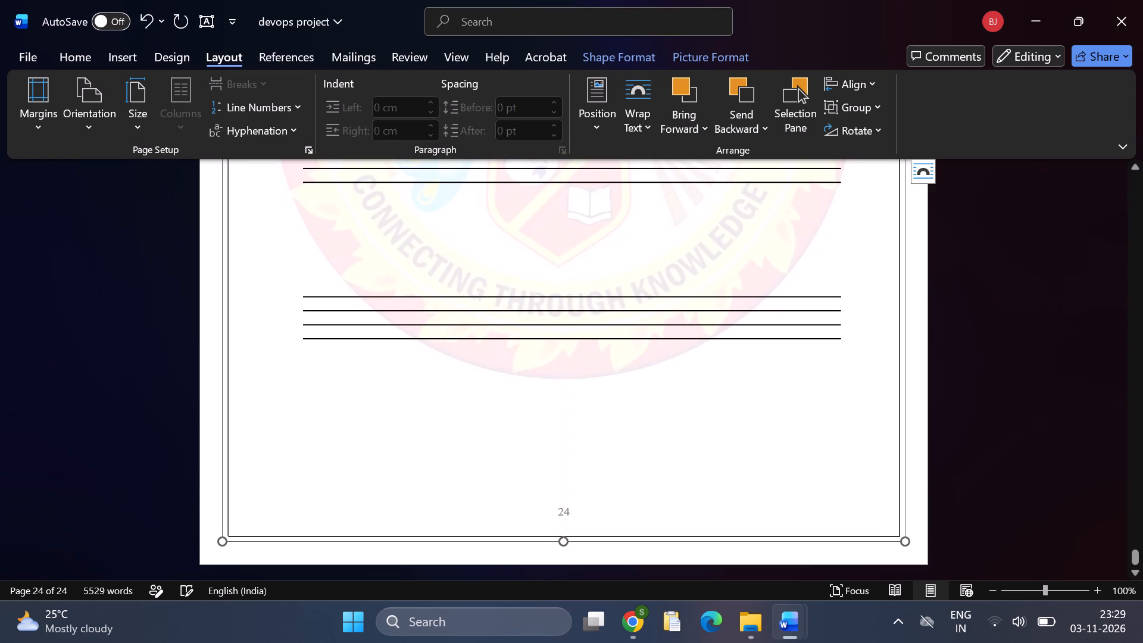
pyautogui.click(669, 482)
# Stretch the frame group upward until its top edge meets page 24's top border, and check its fit down the page.
pyautogui.scroll(5, 664, 485)
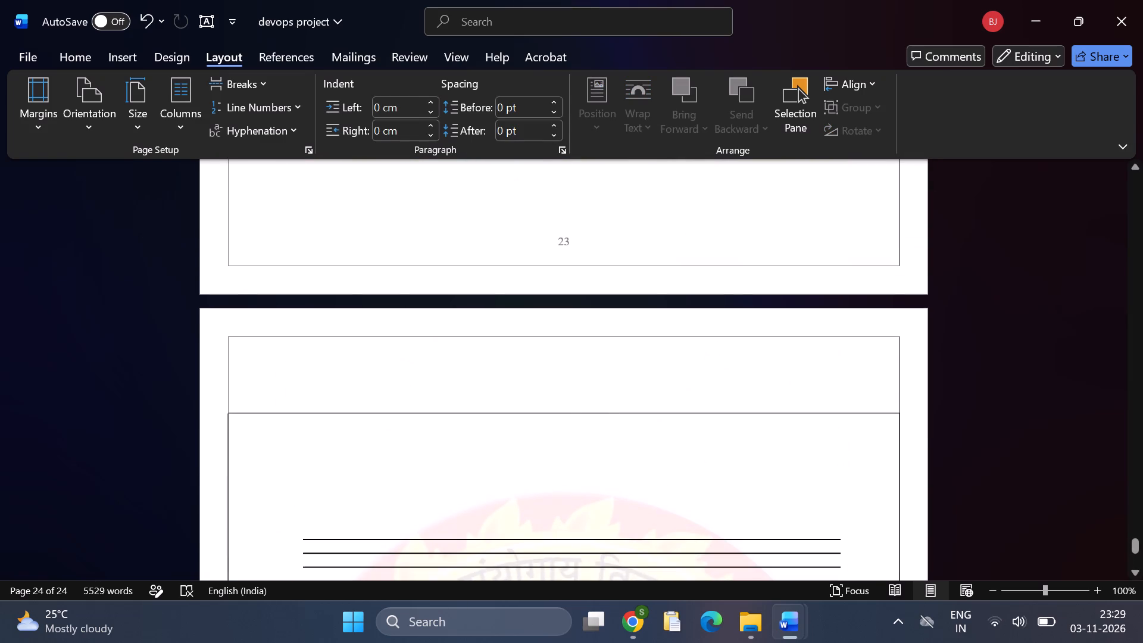
pyautogui.click(526, 420)
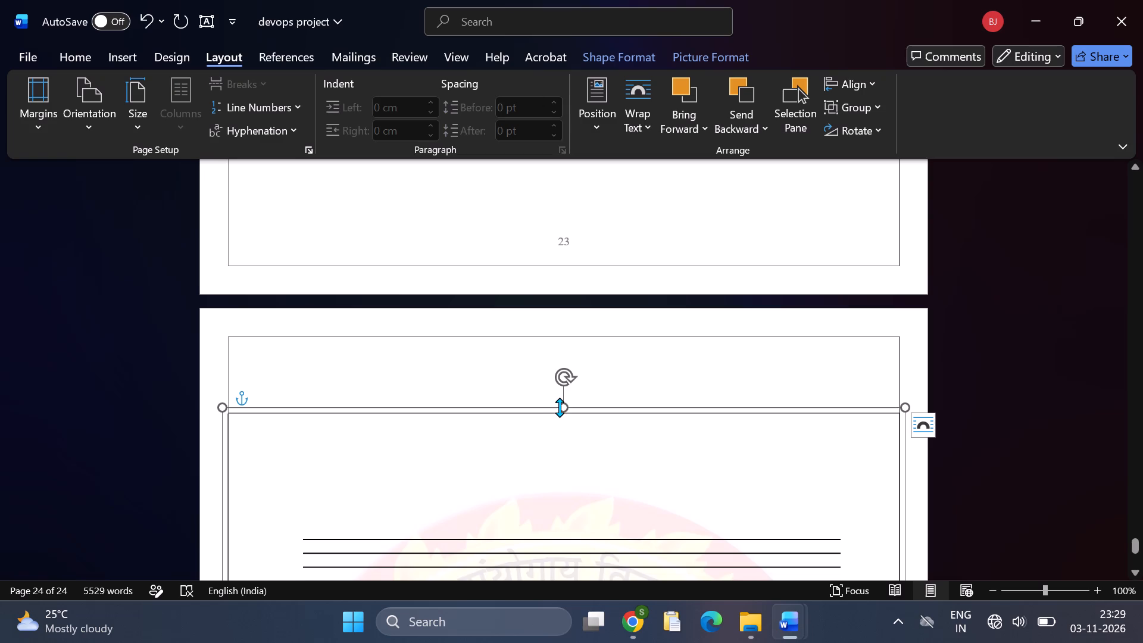
pyautogui.moveTo(561, 408); pyautogui.dragTo(563, 341)
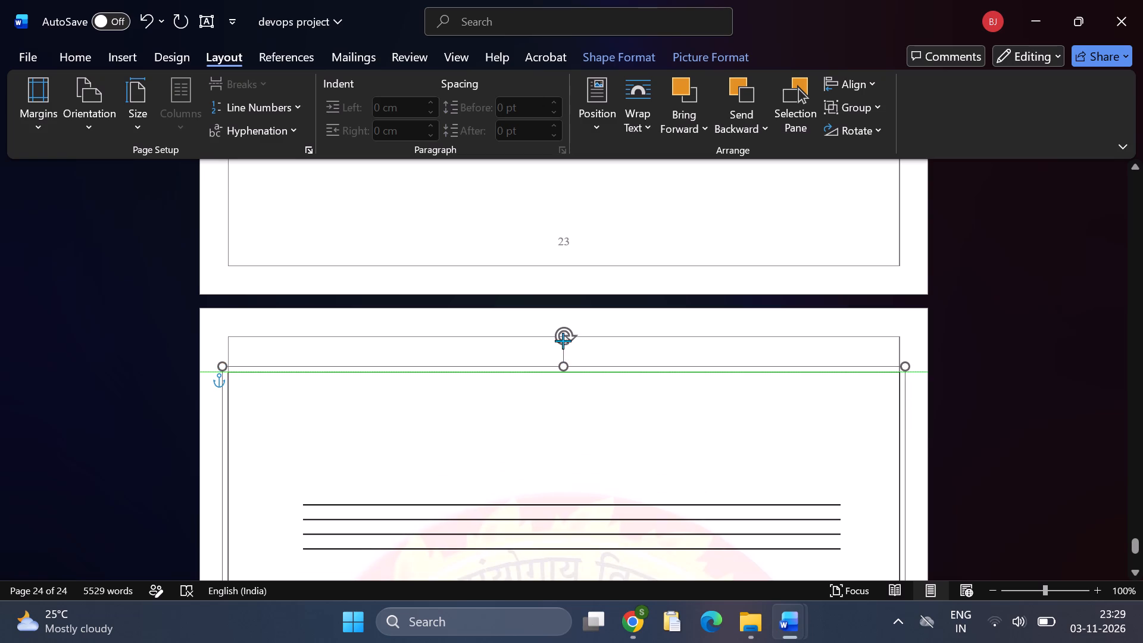
pyautogui.moveTo(563, 341); pyautogui.dragTo(563, 337)
pyautogui.click(559, 386)
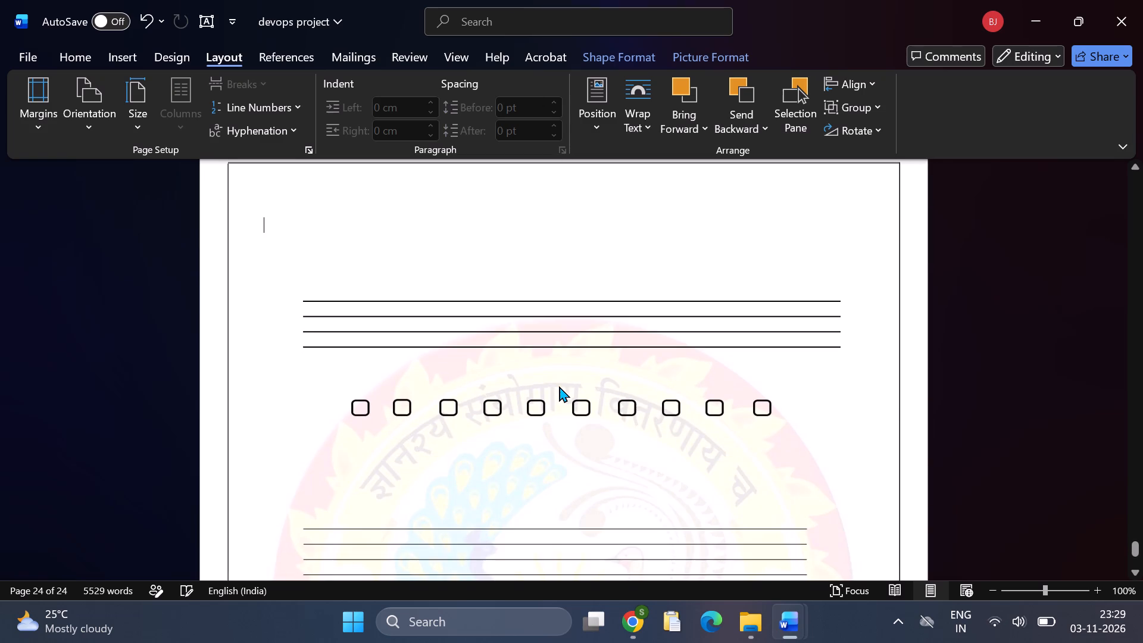
pyautogui.scroll(6, 622, 352)
pyautogui.scroll(-12, 613, 408)
pyautogui.scroll(-2, 607, 475)
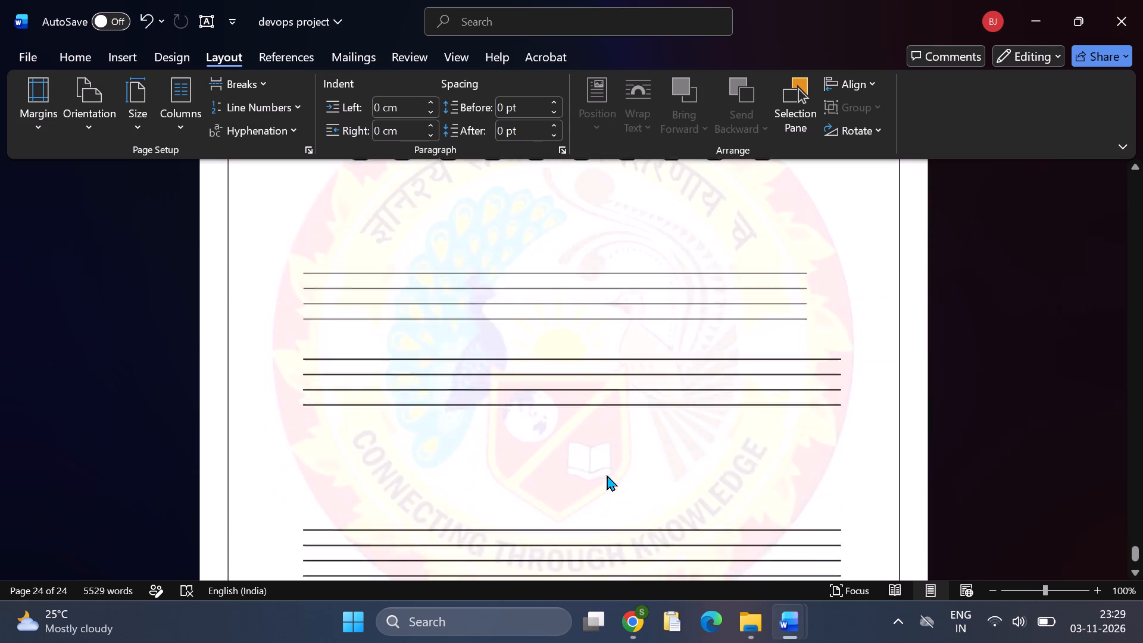
pyautogui.scroll(-7, 607, 475)
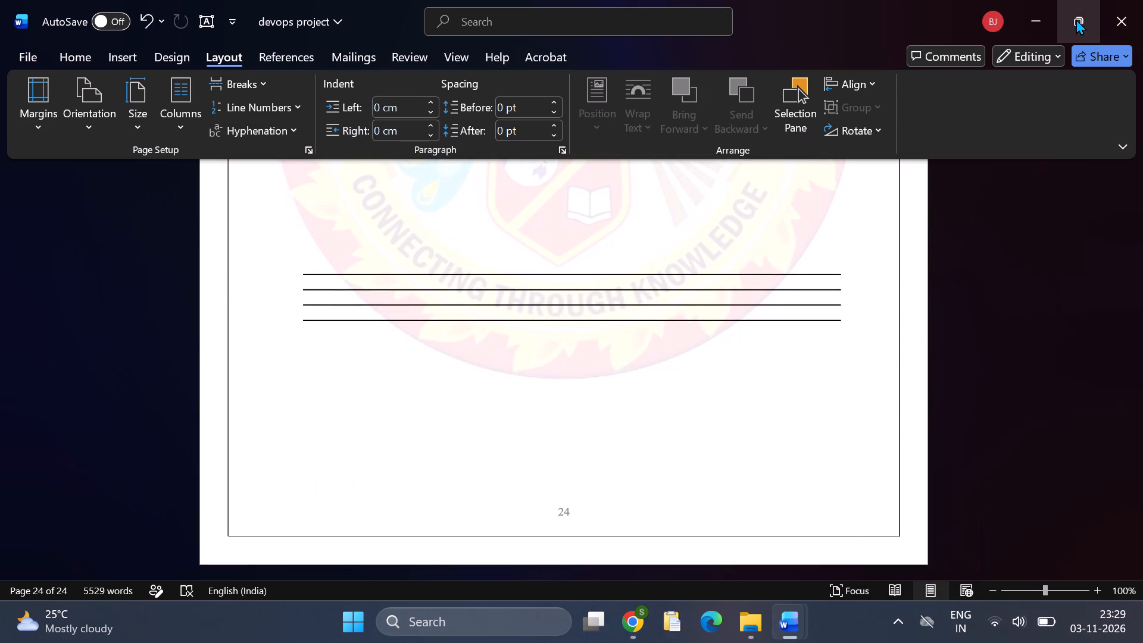
# Arrange the devops project window side by side with the ccc4 document.
pyautogui.click(1019, 62)
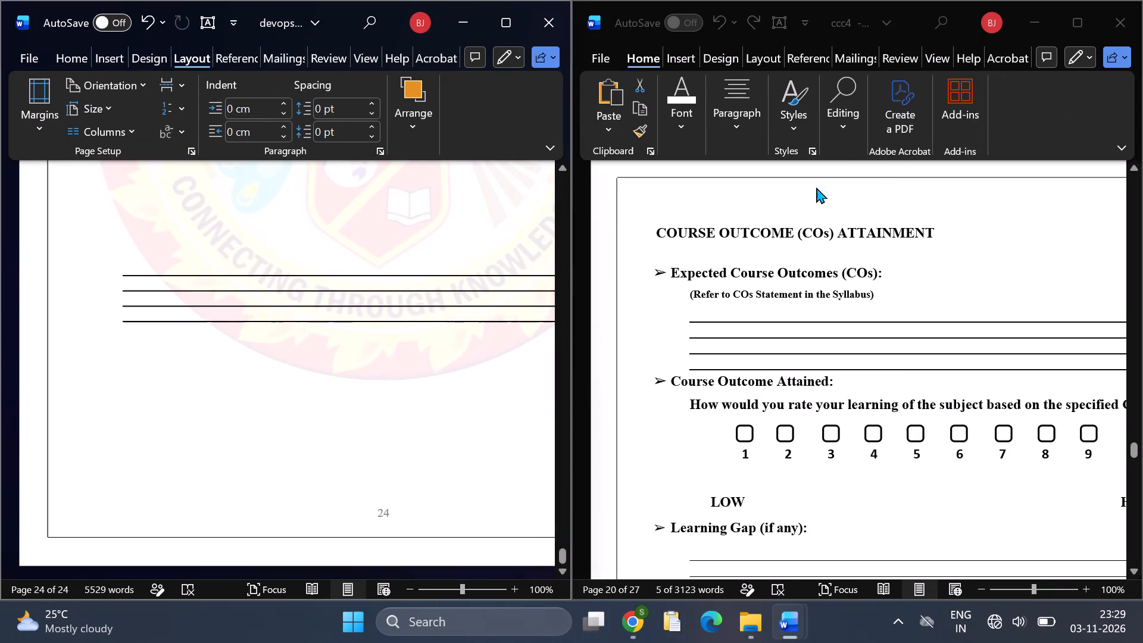
# Copy "OUTCOME (COs) ATTAINMENT" from the page 20 heading in ccc4 and paste it at the top of devops project page 24.
pyautogui.click(671, 232)
pyautogui.moveTo(669, 232); pyautogui.dragTo(771, 236)
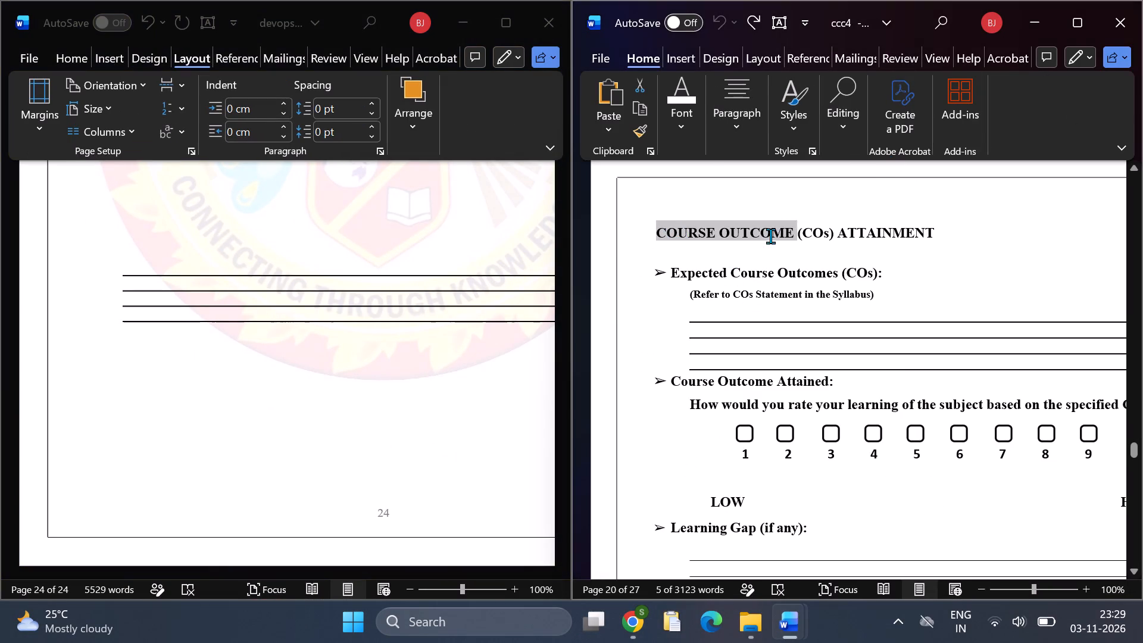
pyautogui.moveTo(771, 236); pyautogui.dragTo(925, 235)
pyautogui.click(943, 232)
pyautogui.moveTo(943, 232); pyautogui.dragTo(876, 240)
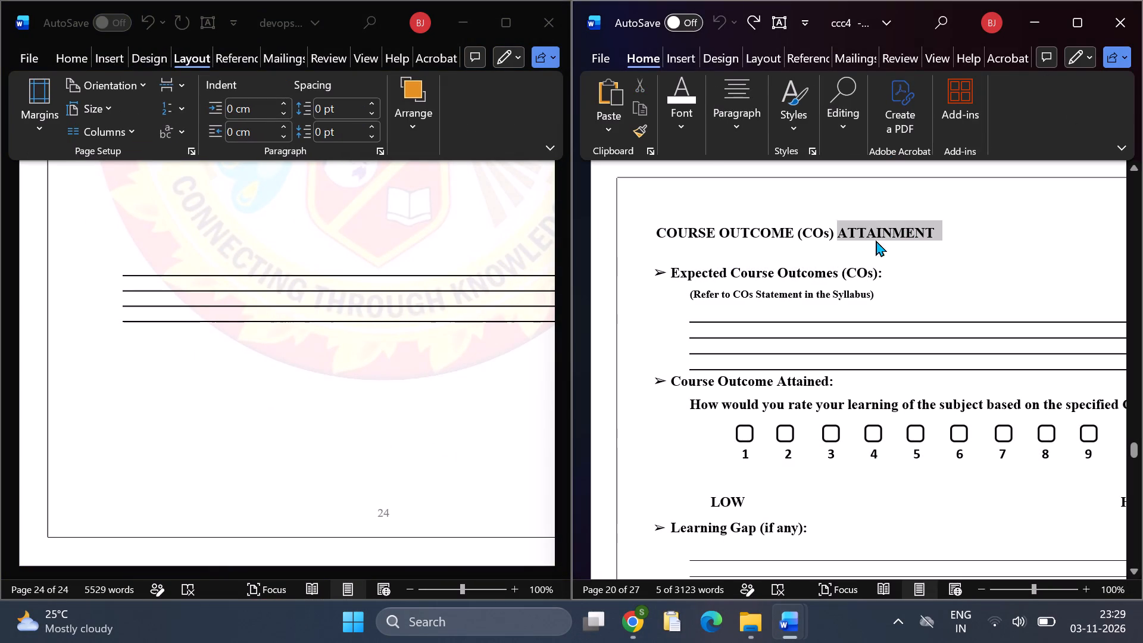
pyautogui.moveTo(876, 240); pyautogui.dragTo(677, 213)
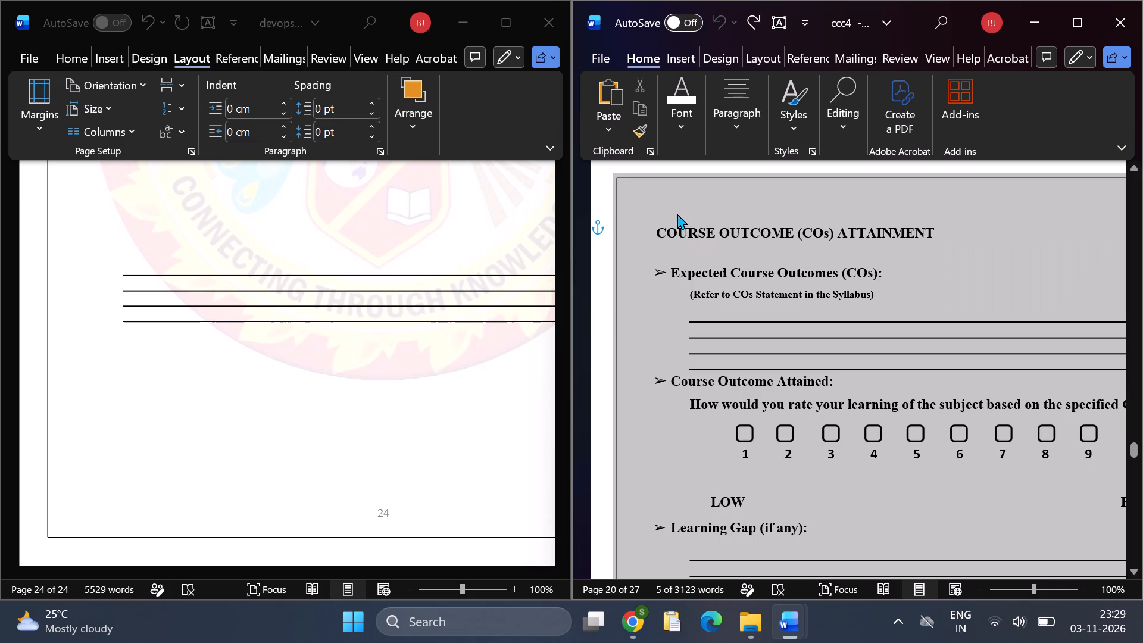
pyautogui.moveTo(677, 213); pyautogui.dragTo(695, 224)
pyautogui.moveTo(695, 224); pyautogui.dragTo(714, 227)
pyautogui.moveTo(714, 227); pyautogui.dragTo(720, 229)
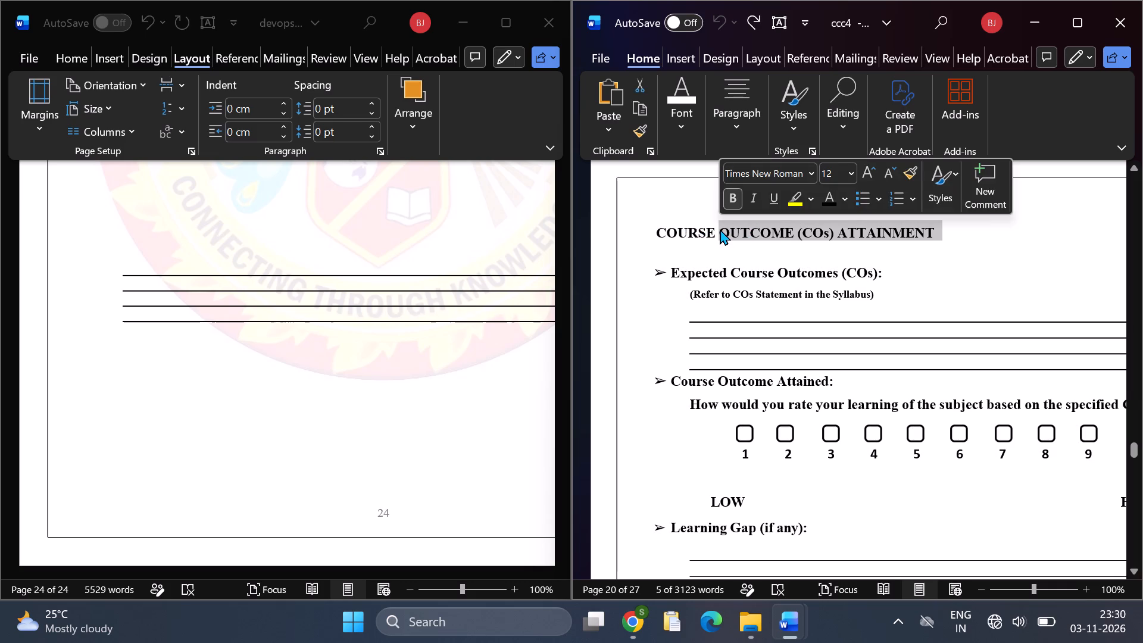
pyautogui.hotkey('ctrl', 'c')
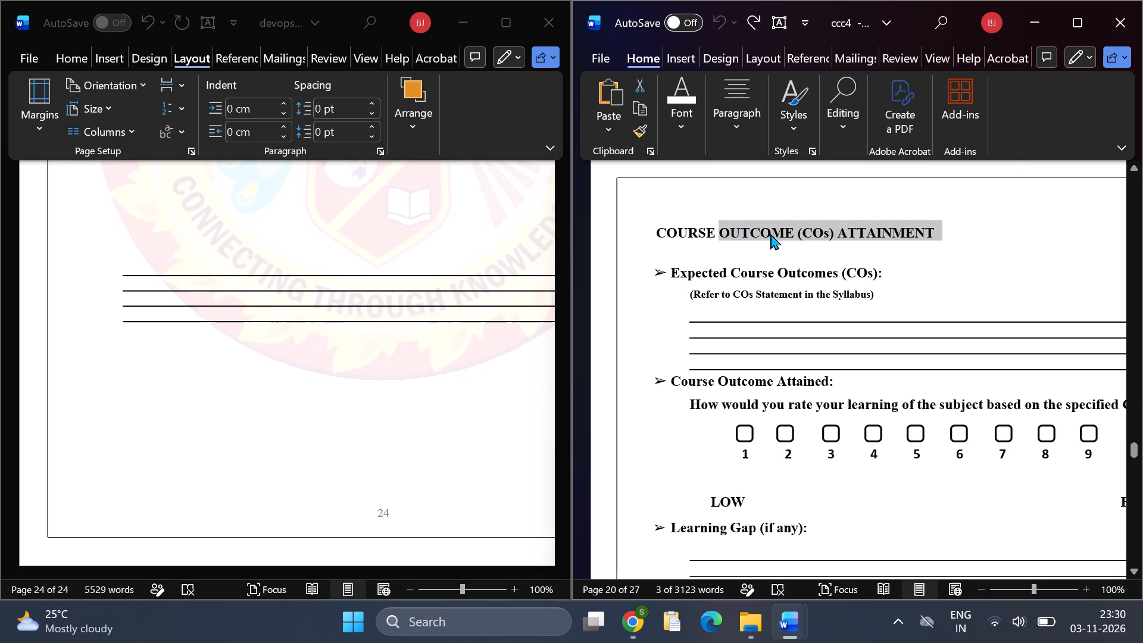
pyautogui.scroll(10, 245, 233)
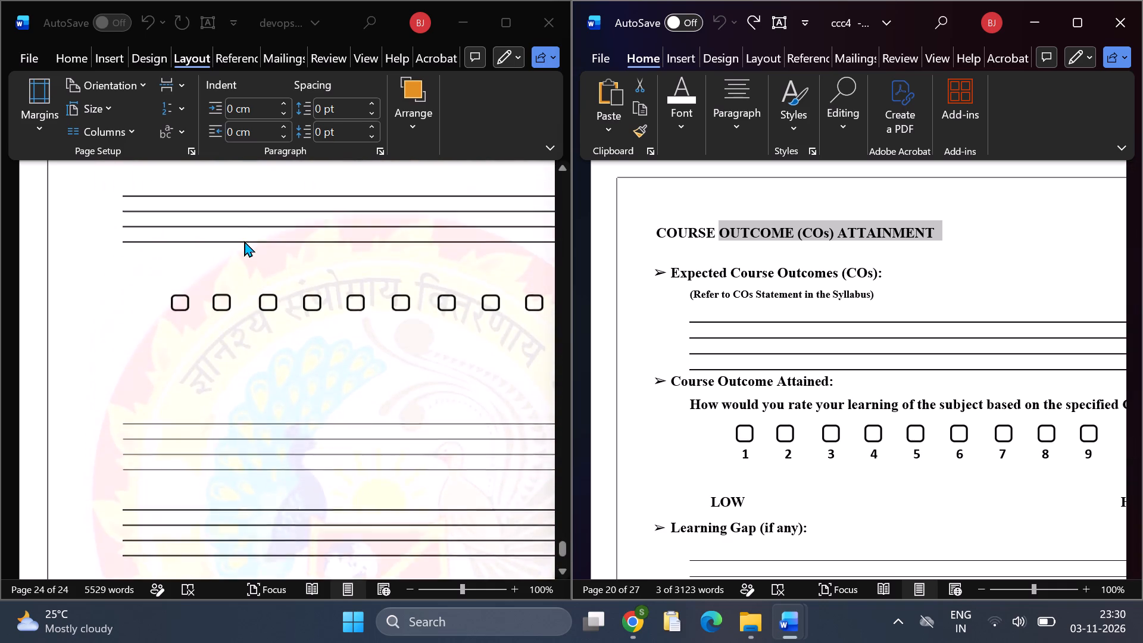
pyautogui.scroll(4, 244, 241)
pyautogui.click(120, 295)
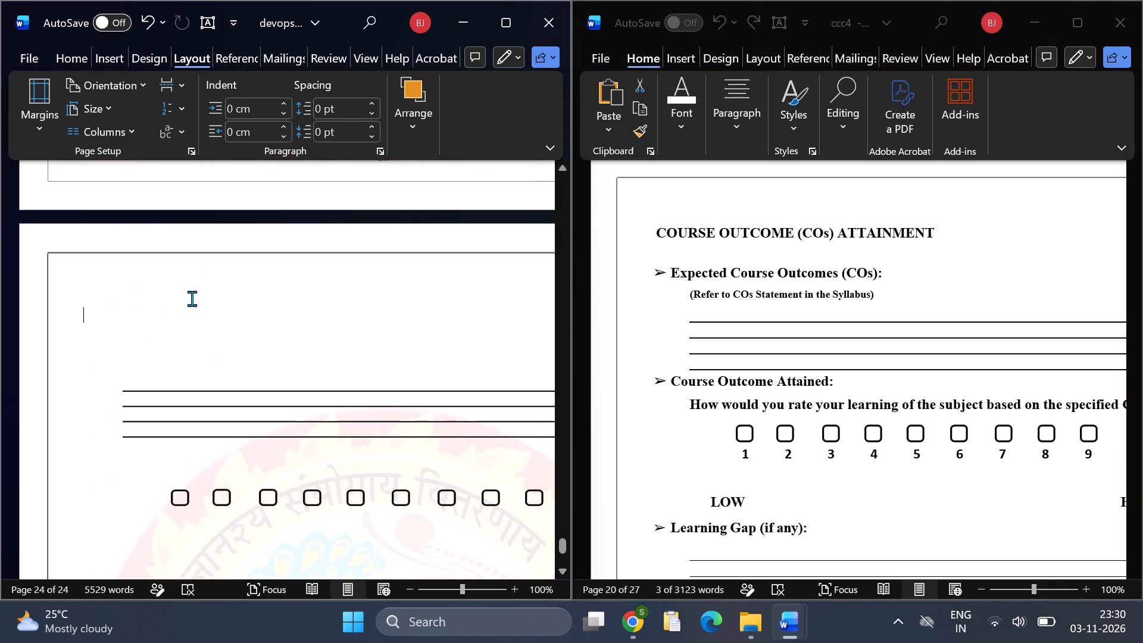
pyautogui.hotkey('ctrl', 'v')
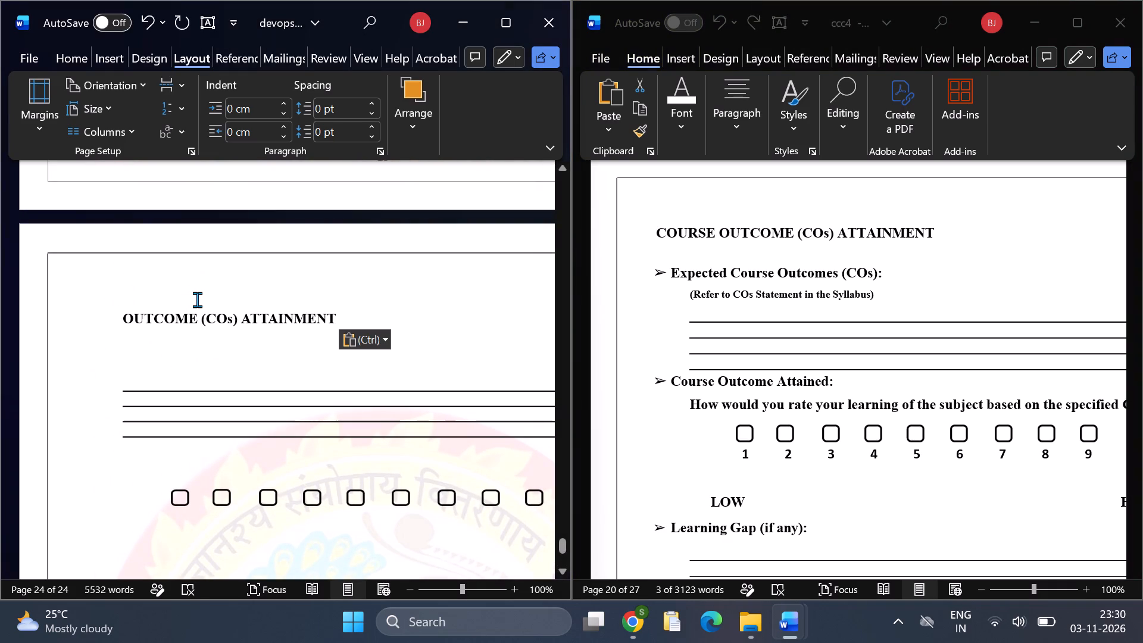
# Insert "COURSE" before the pasted text so the heading reads "COURSE OUTCOME (COs) ATTAINMENT".
pyautogui.click(198, 300)
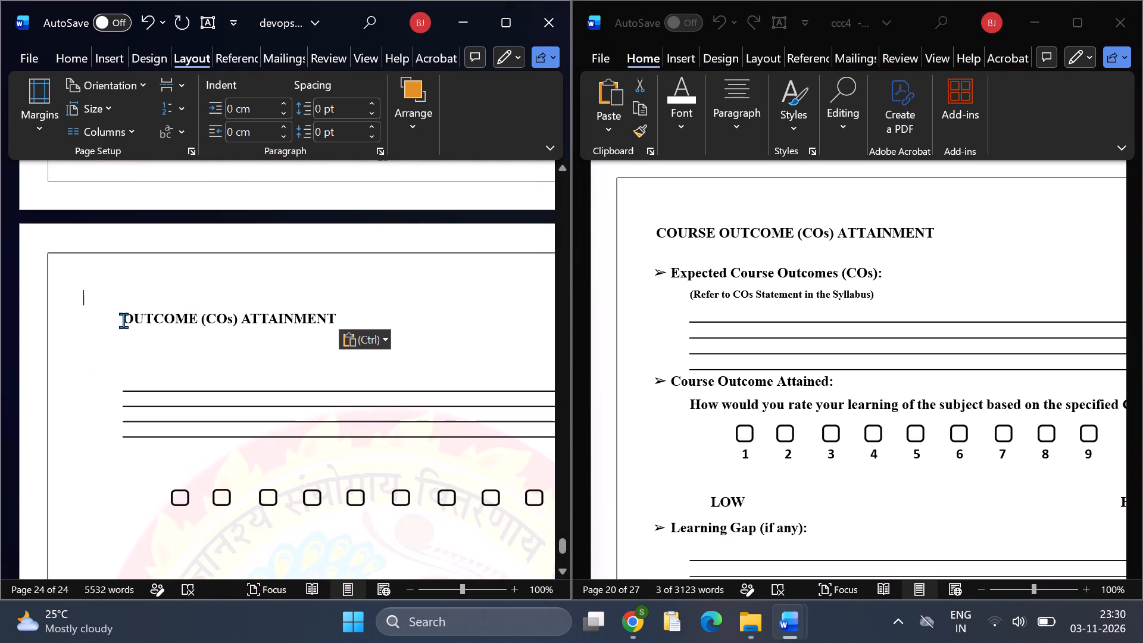
pyautogui.click(124, 321)
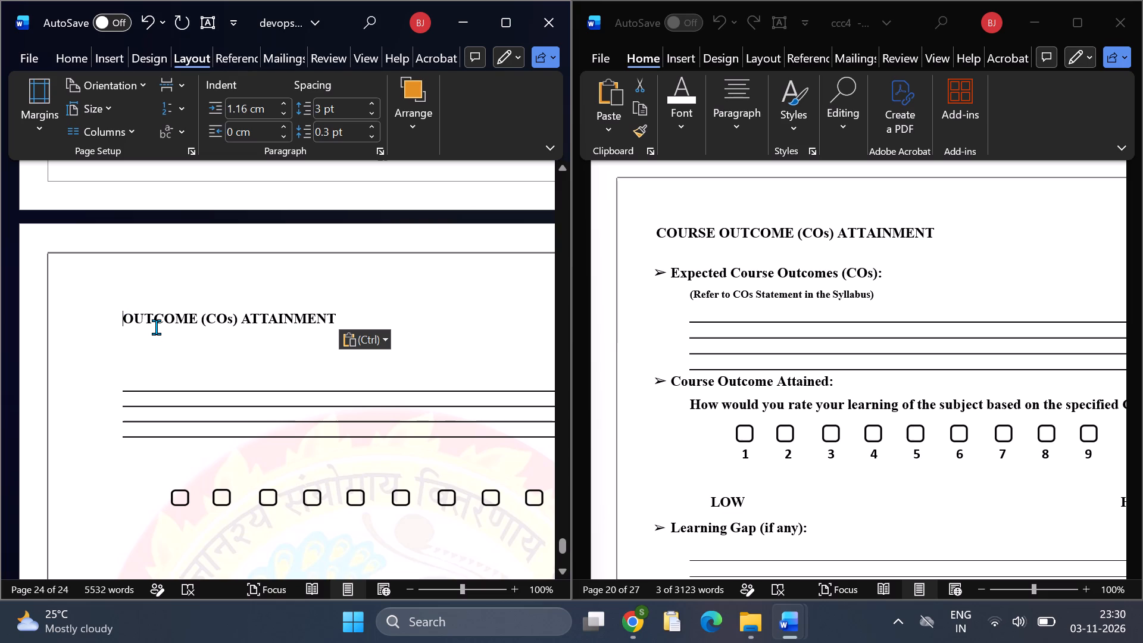
pyautogui.press('c')
pyautogui.write('OURSE')
pyautogui.press('space')
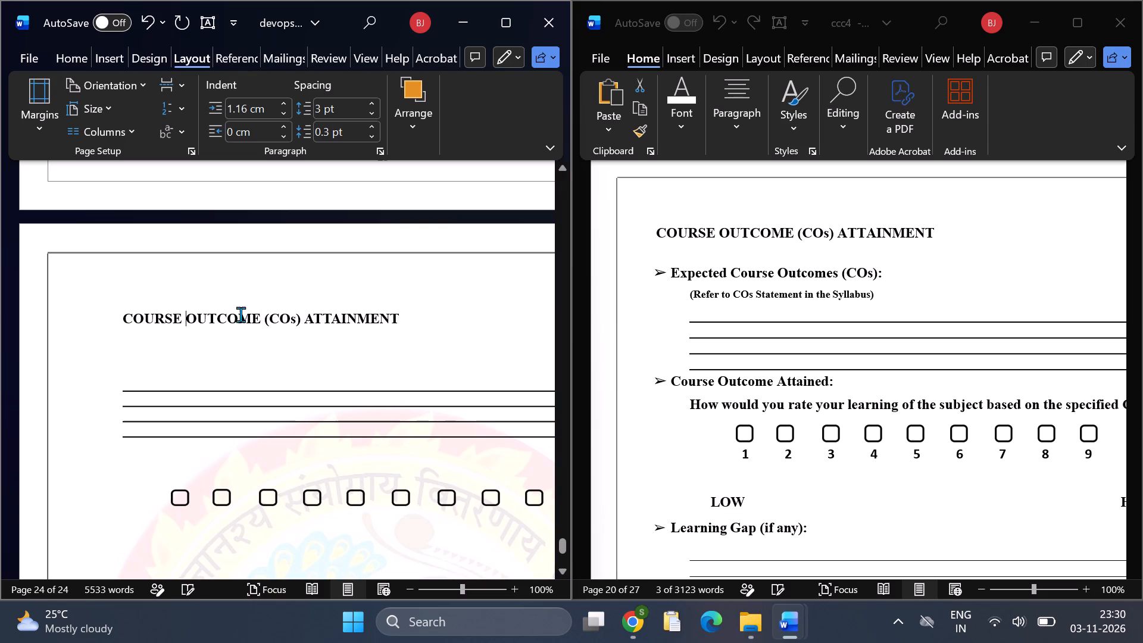
# Copy the "Expected Course Outcomes (COs):" bullet and its "(Refer to COs Statement in the Syllabus)" line from ccc4 and paste them below page 24's heading.
pyautogui.click(651, 269)
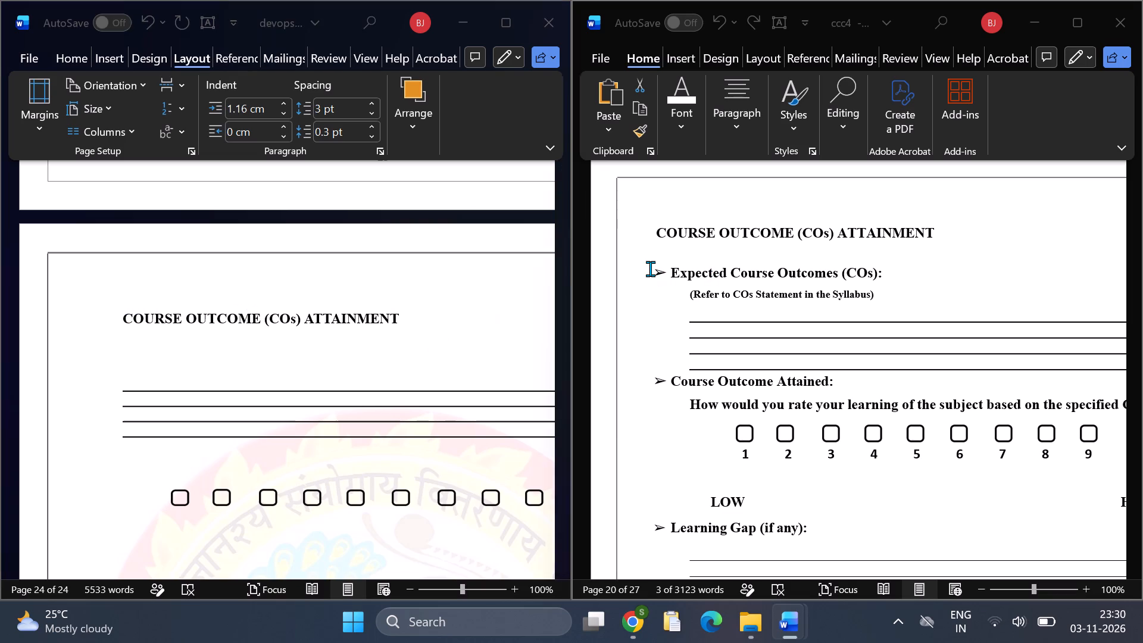
pyautogui.moveTo(650, 269); pyautogui.dragTo(882, 311)
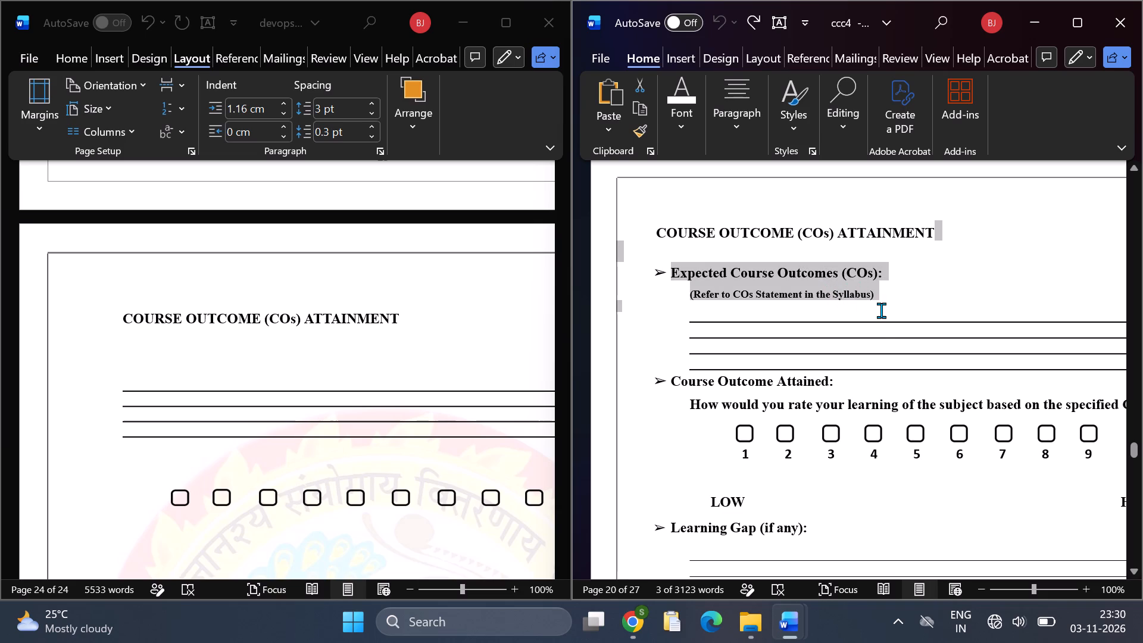
pyautogui.moveTo(882, 311); pyautogui.dragTo(882, 311)
pyautogui.hotkey('ctrl', 'c')
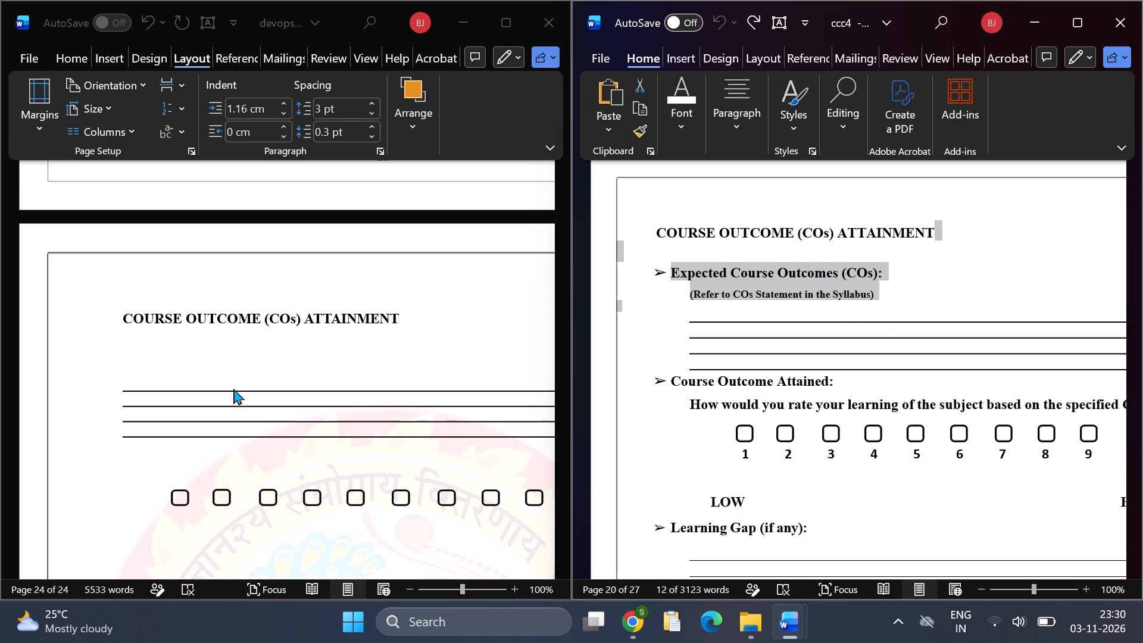
pyautogui.click(157, 351)
pyautogui.click(136, 339)
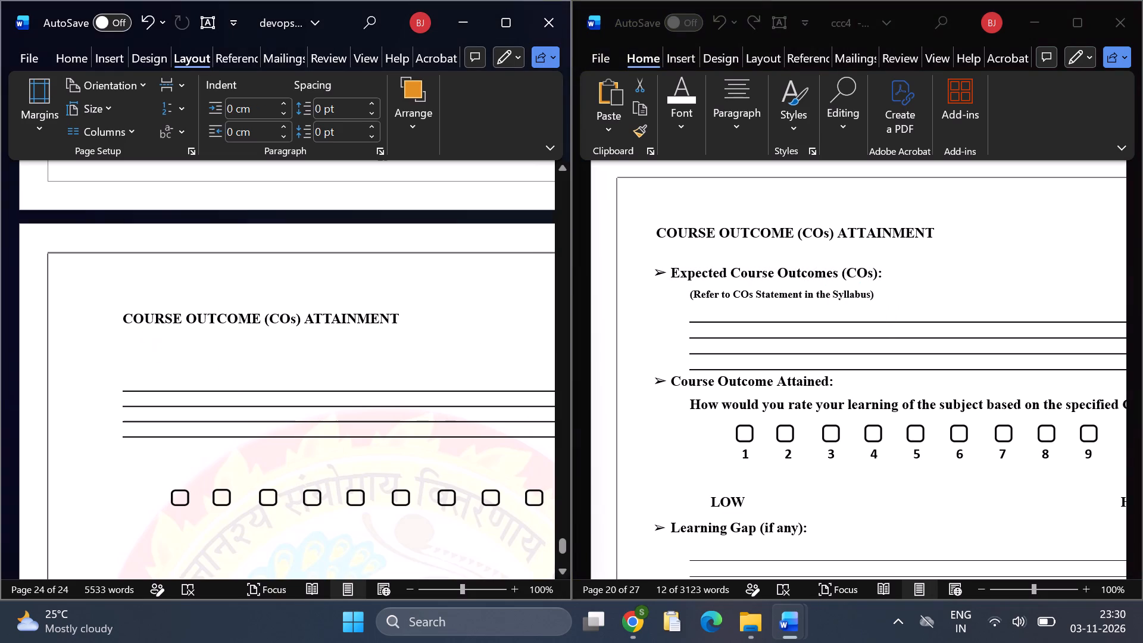
pyautogui.hotkey('ctrl', 'v')
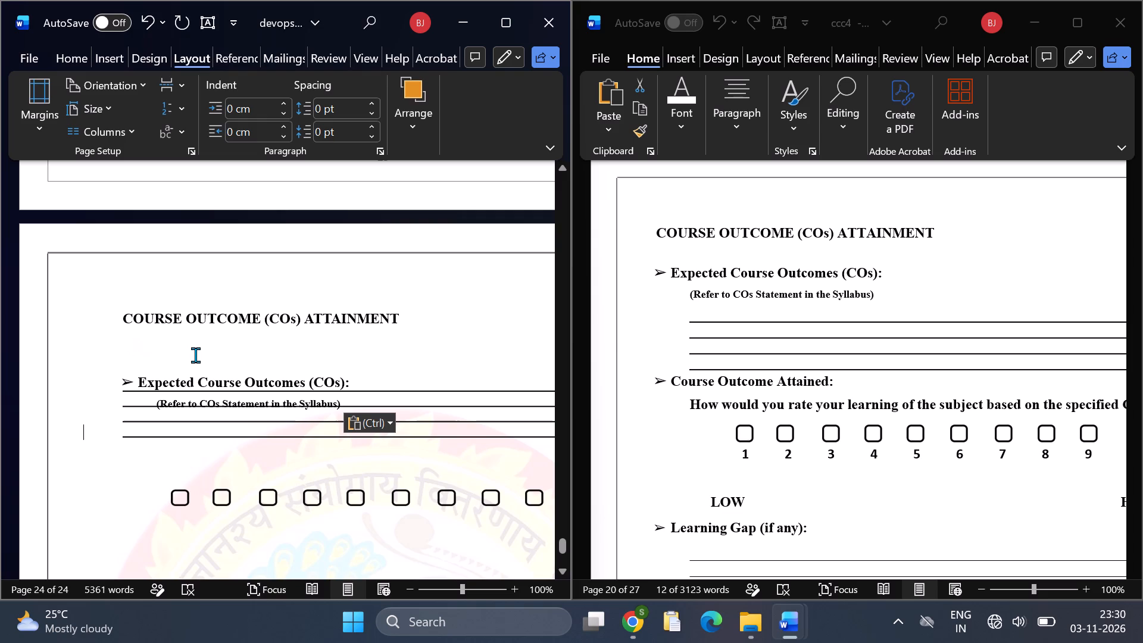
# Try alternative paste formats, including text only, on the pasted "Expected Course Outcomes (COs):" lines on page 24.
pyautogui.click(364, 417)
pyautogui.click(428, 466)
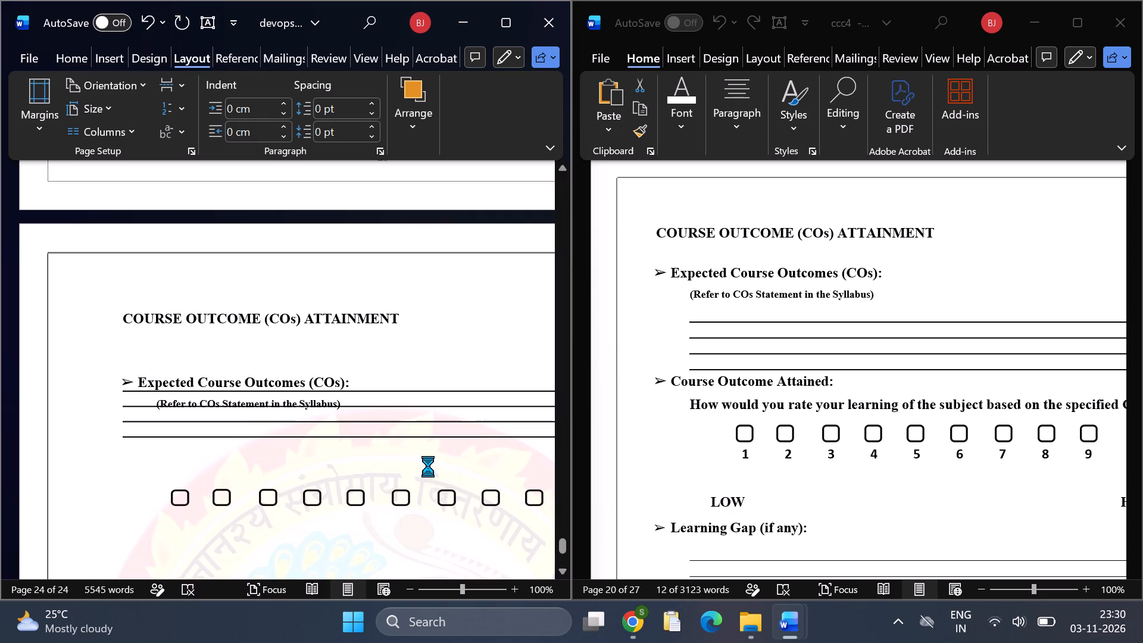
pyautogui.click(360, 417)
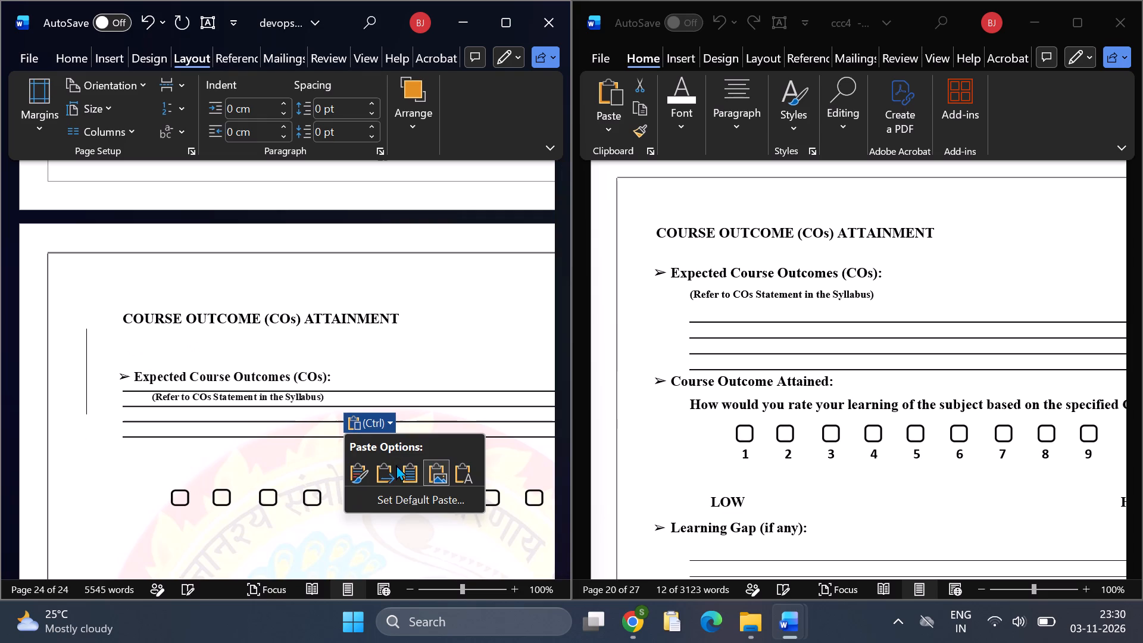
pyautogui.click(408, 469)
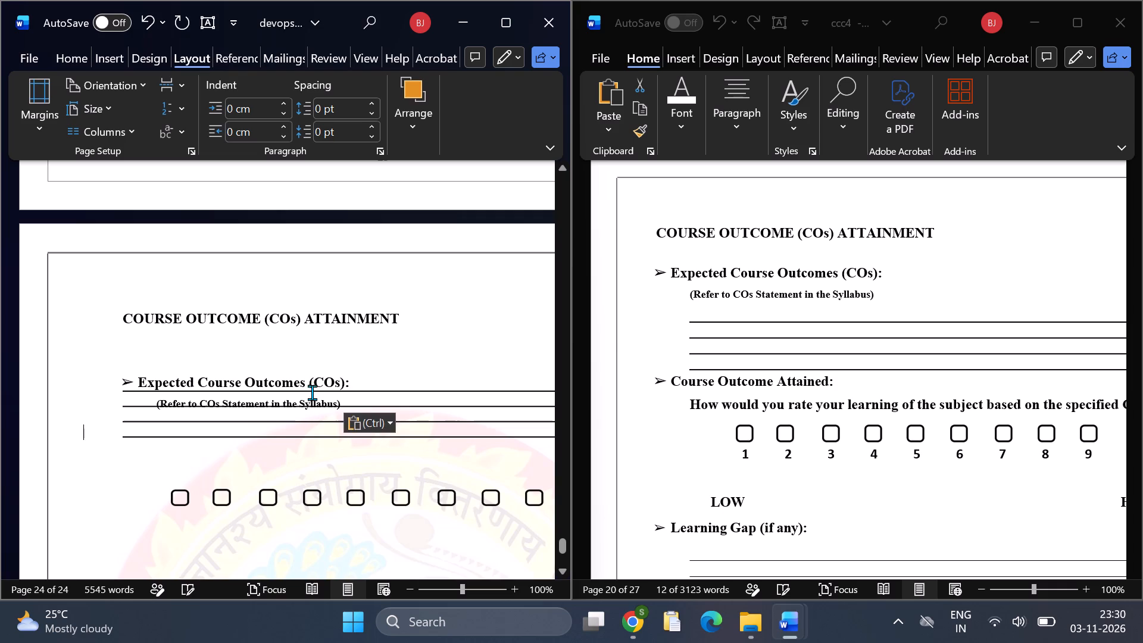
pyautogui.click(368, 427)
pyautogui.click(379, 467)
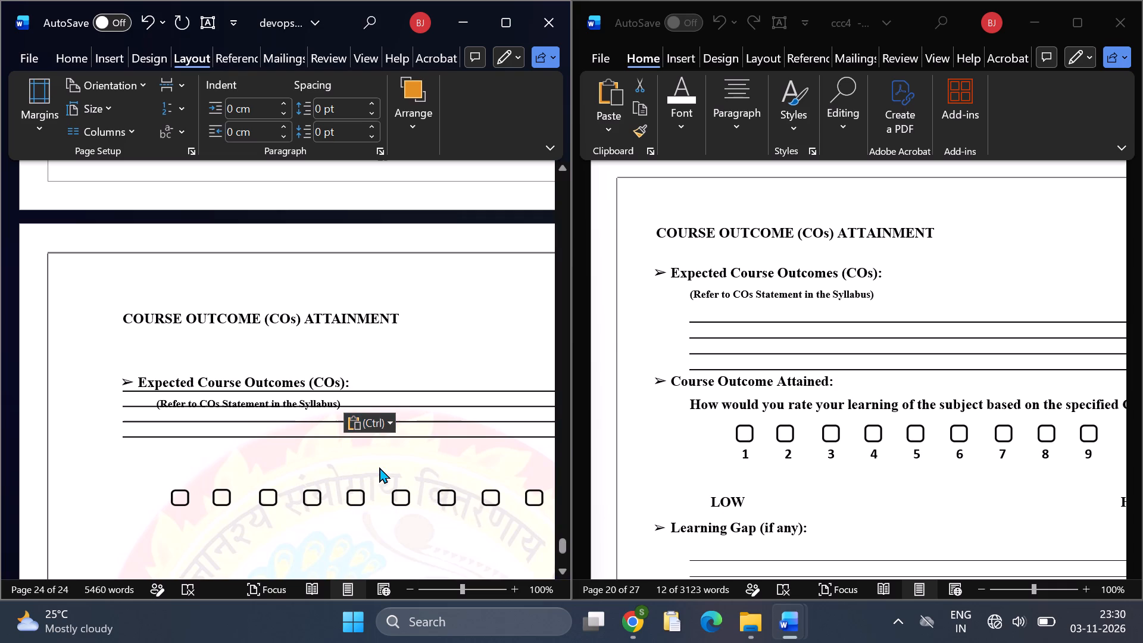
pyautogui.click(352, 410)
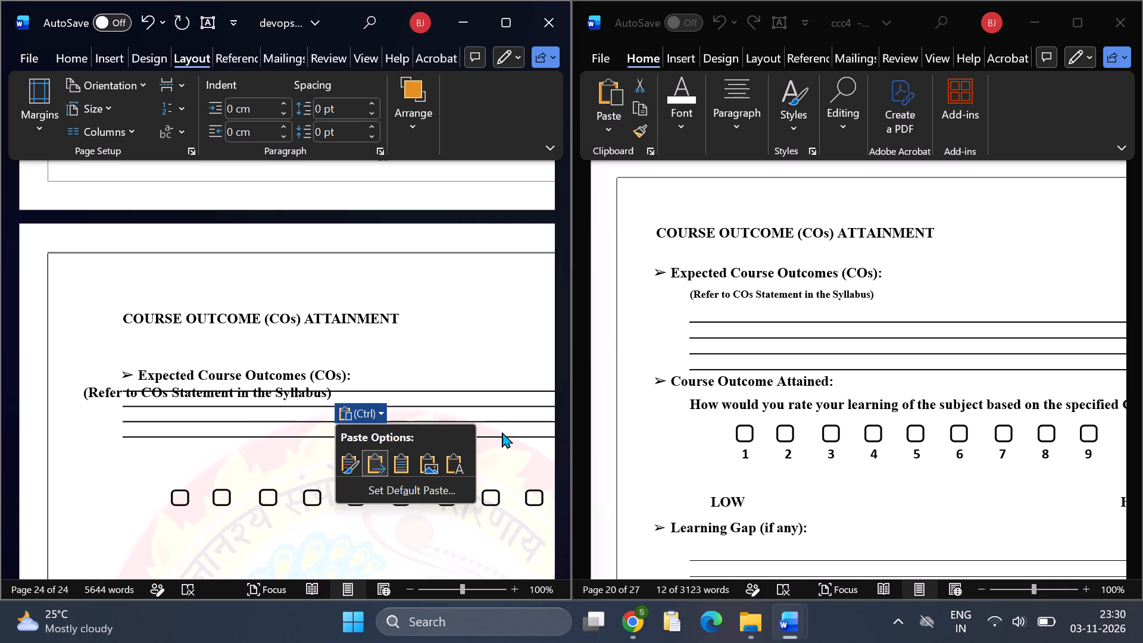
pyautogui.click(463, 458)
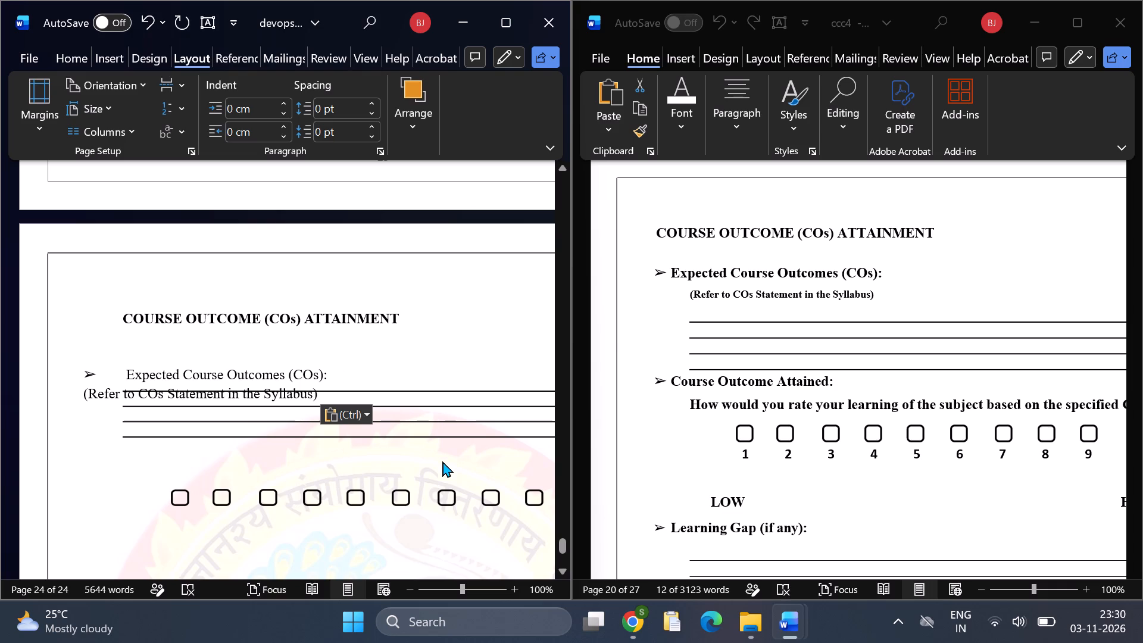
# Apply Keep Source Formatting to the pasted "Expected Course Outcomes (COs):" lines on page 24.
pyautogui.click(360, 416)
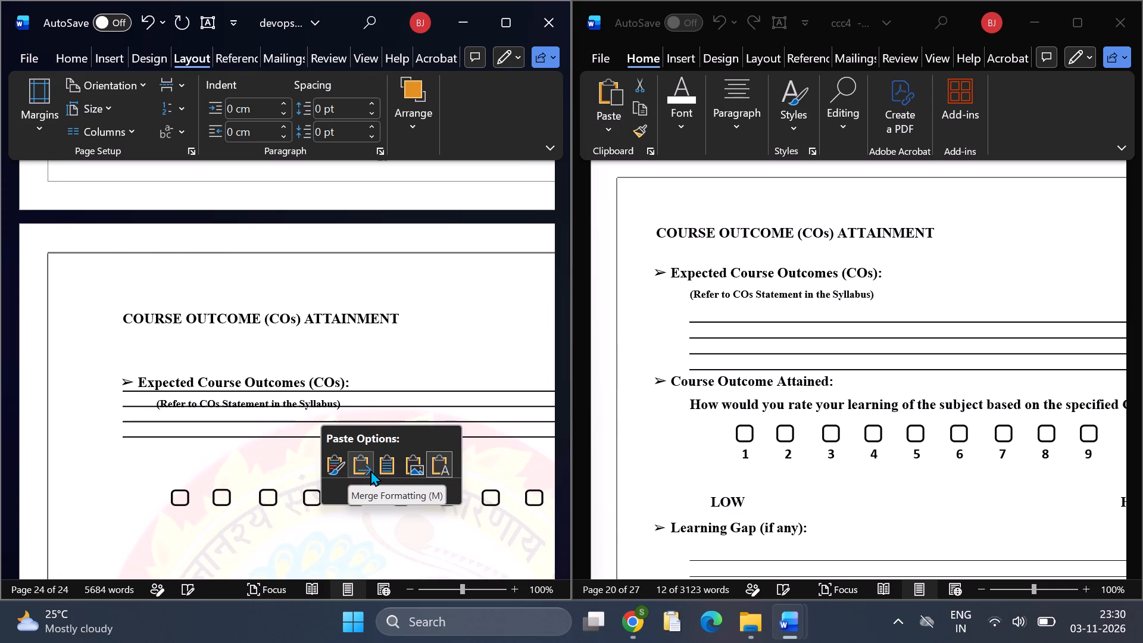
pyautogui.click(338, 469)
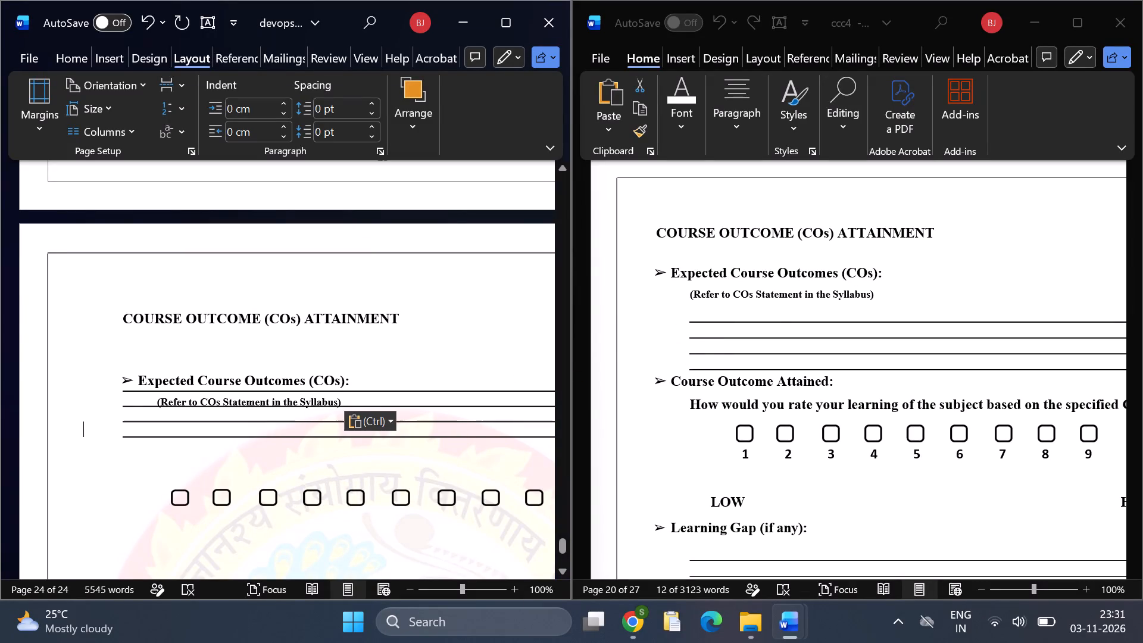
# Reduce the gap between page 24's heading and the "Expected Course Outcomes (COs):" bullet to a single blank line.
pyautogui.click(116, 377)
pyautogui.click(122, 353)
pyautogui.press('BackSpace')
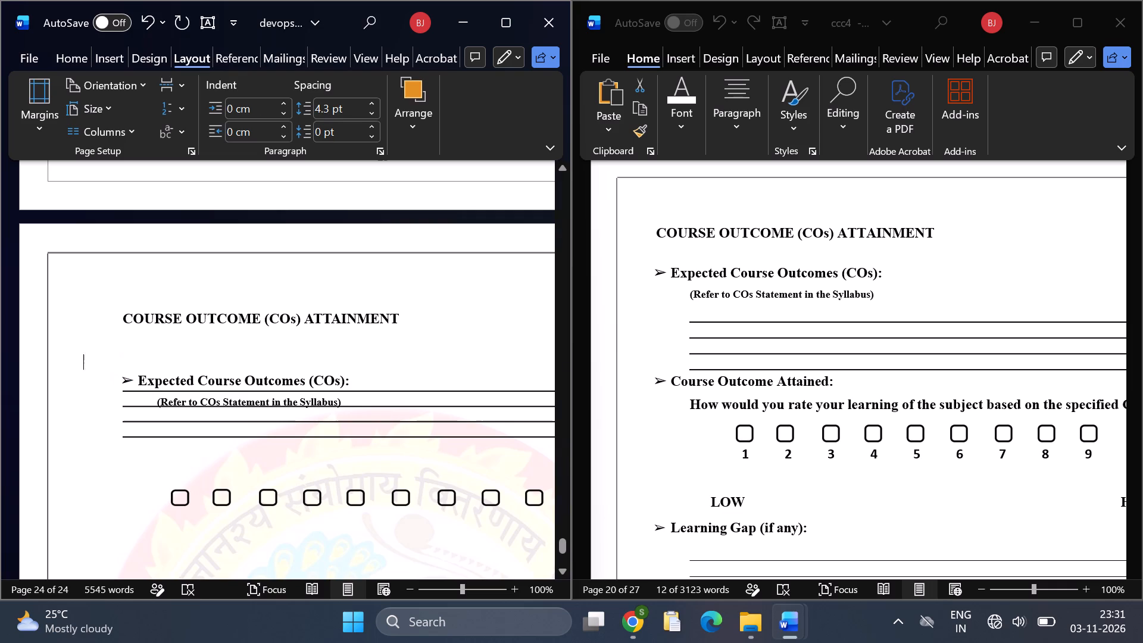
pyautogui.press('BackSpace')
pyautogui.press('Return')
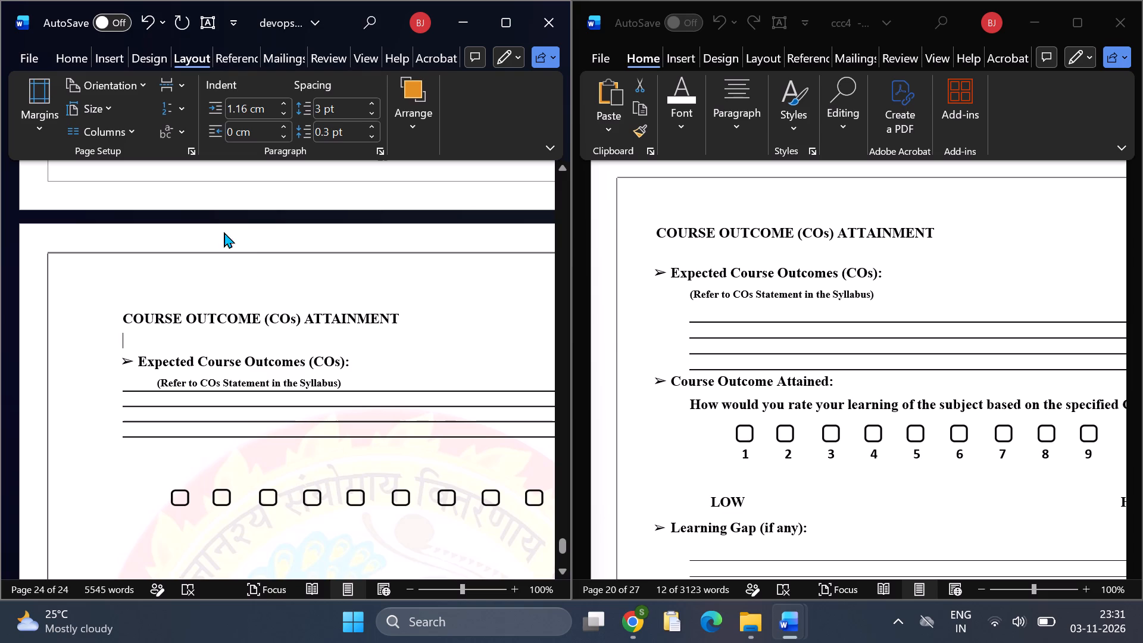
# Shrink the blank line below the "COURSE OUTCOME (COs) ATTAINMENT" heading to font size 2.
pyautogui.click(75, 46)
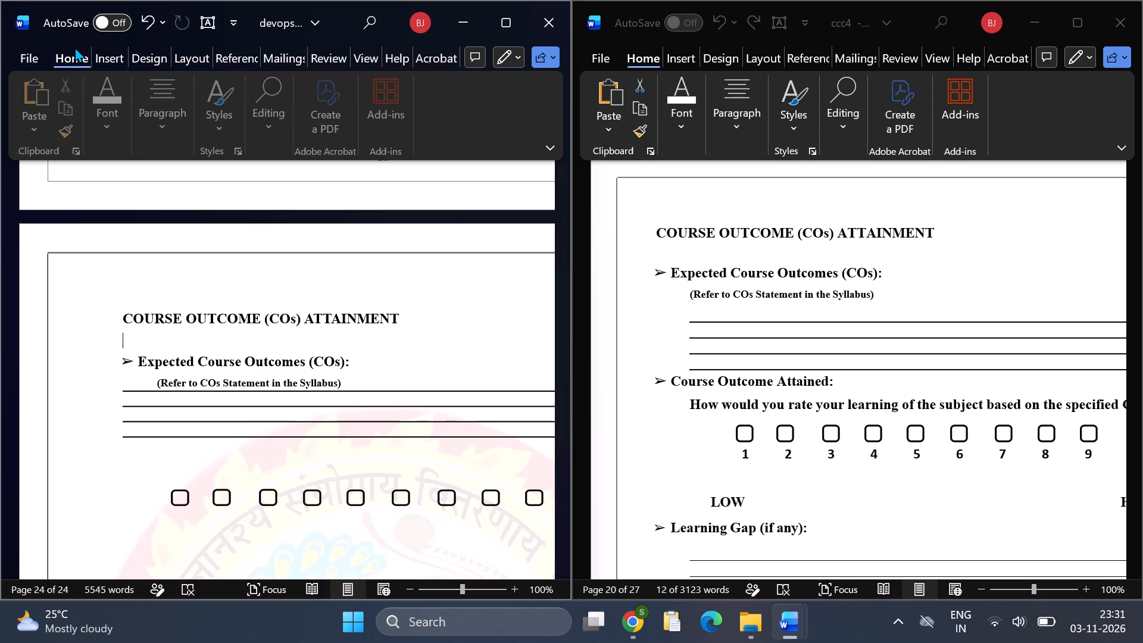
pyautogui.click(125, 345)
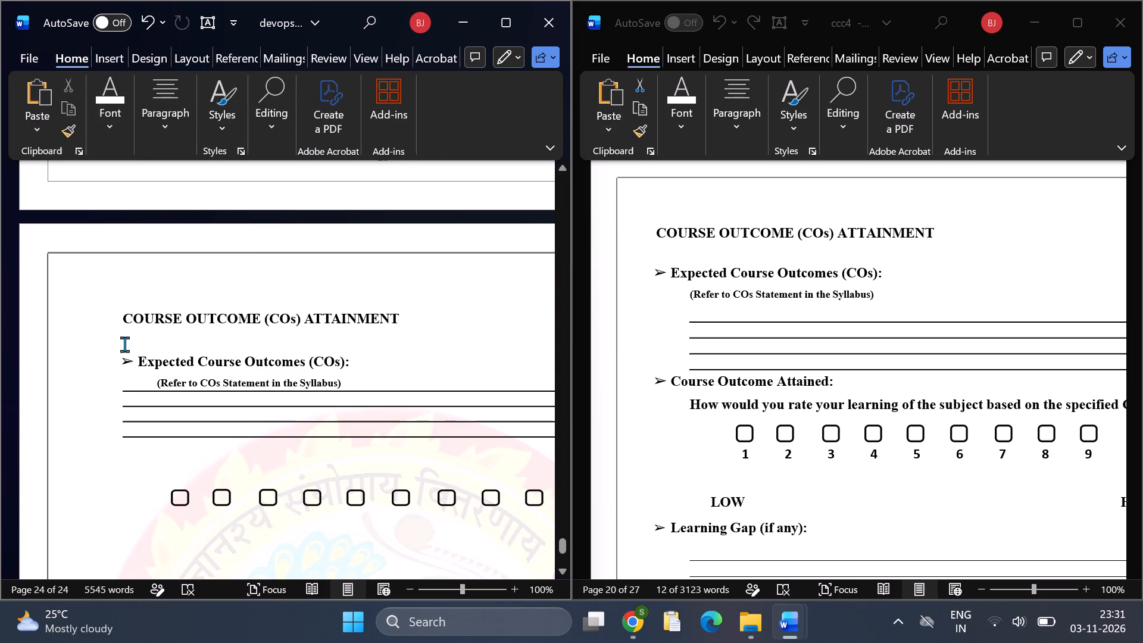
pyautogui.click(119, 340)
pyautogui.click(498, 25)
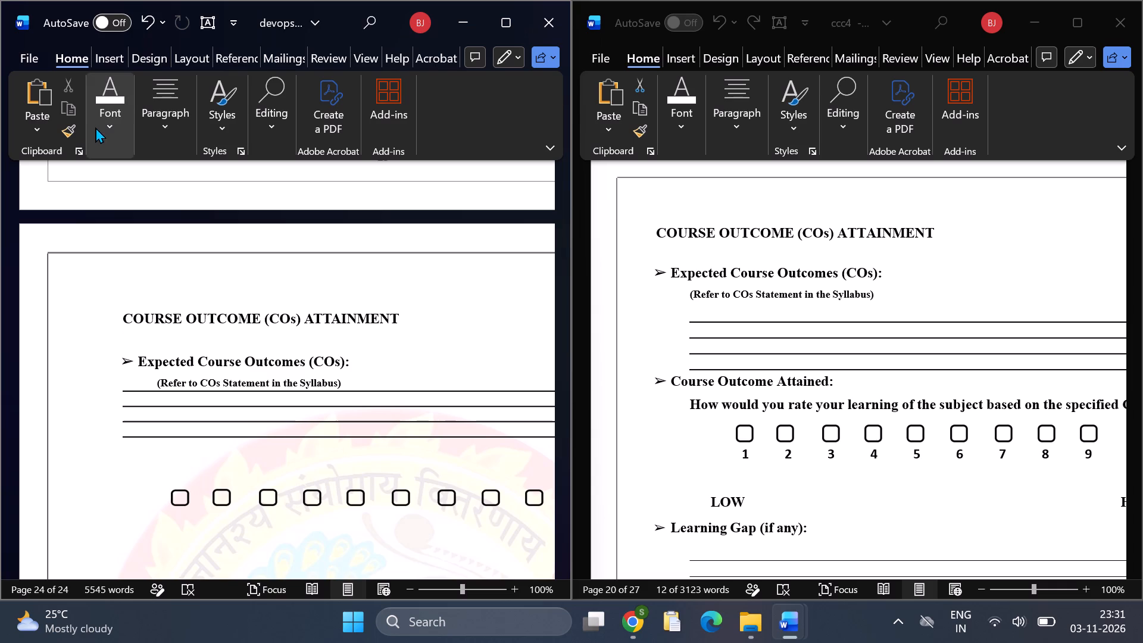
pyautogui.click(106, 124)
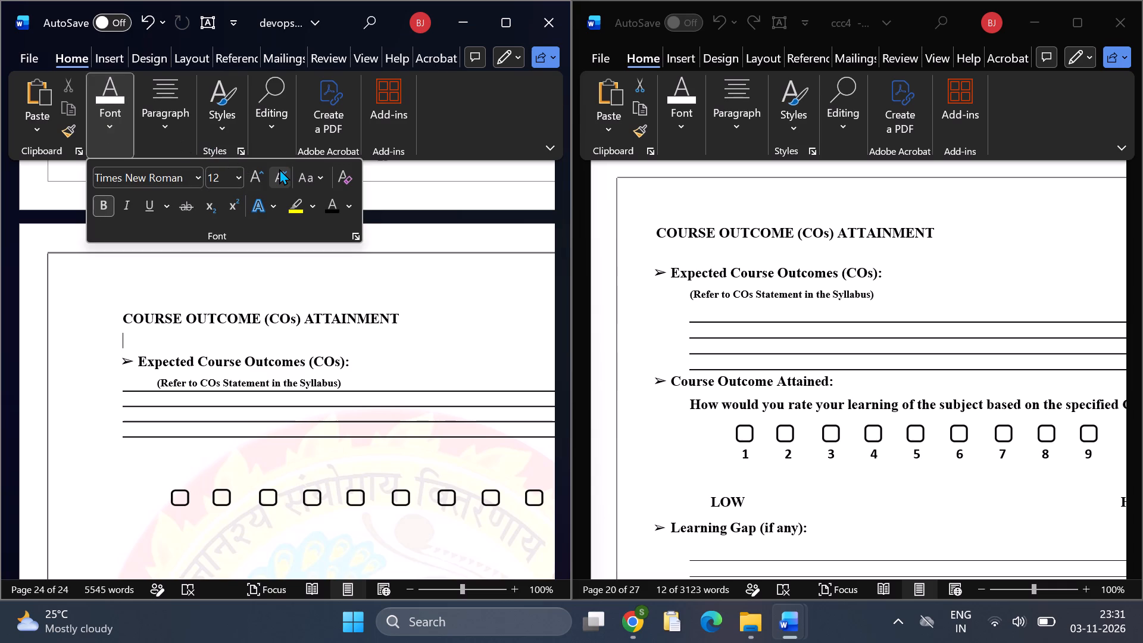
pyautogui.click(279, 168)
pyautogui.tripleClick(279, 168)
pyautogui.click(279, 168)
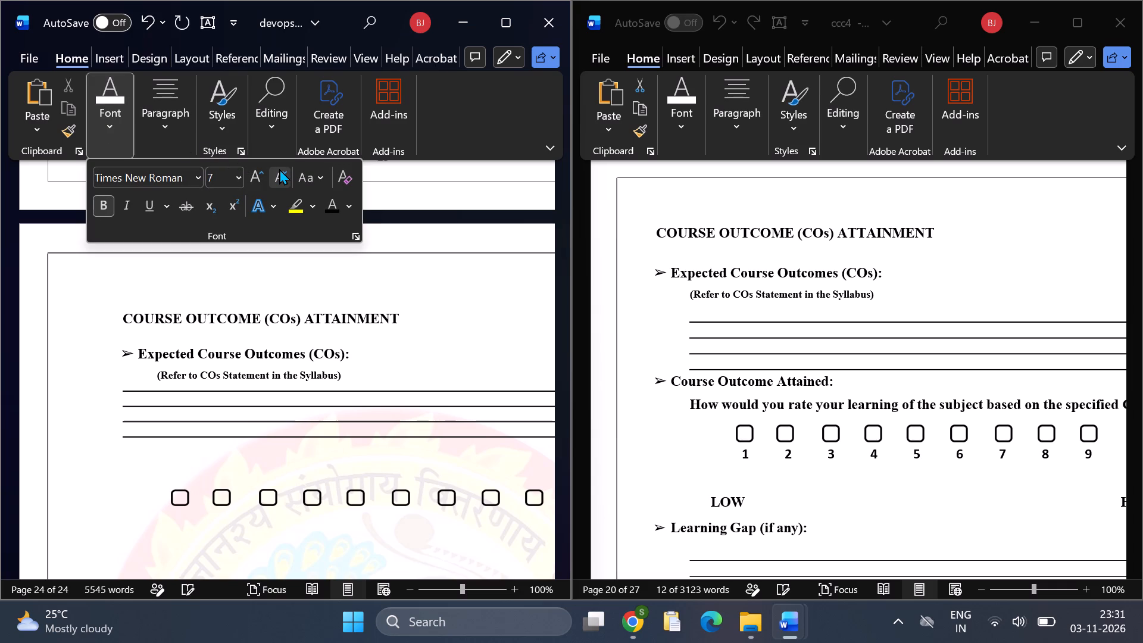
pyautogui.click(279, 168)
pyautogui.click(280, 168)
pyautogui.click(279, 169)
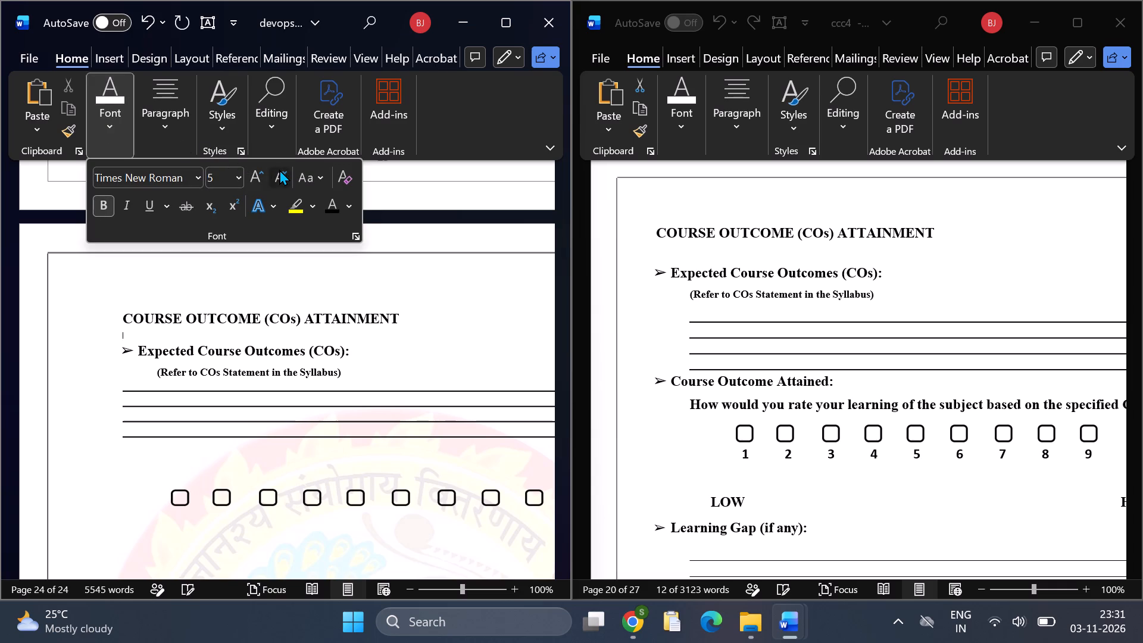
pyautogui.click(279, 169)
pyautogui.click(279, 169)
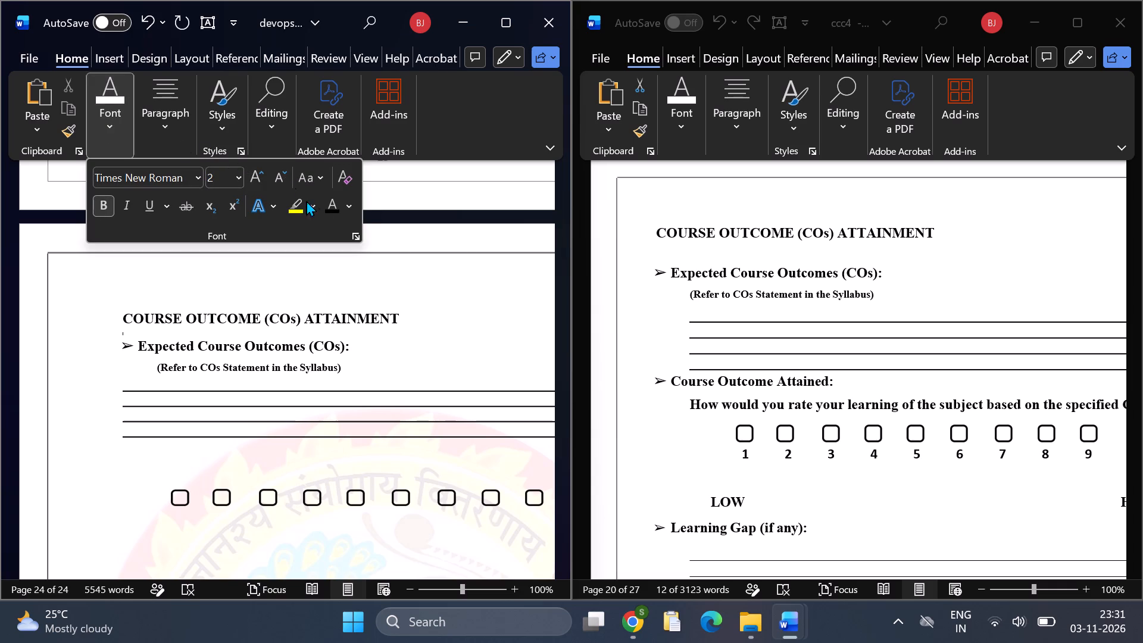
# Copy the "Course Outcome Attained:" bullet and its rating question from ccc4 and paste them between page 24's ruled lines and checkboxes.
pyautogui.scroll(-2, 744, 329)
pyautogui.click(647, 288)
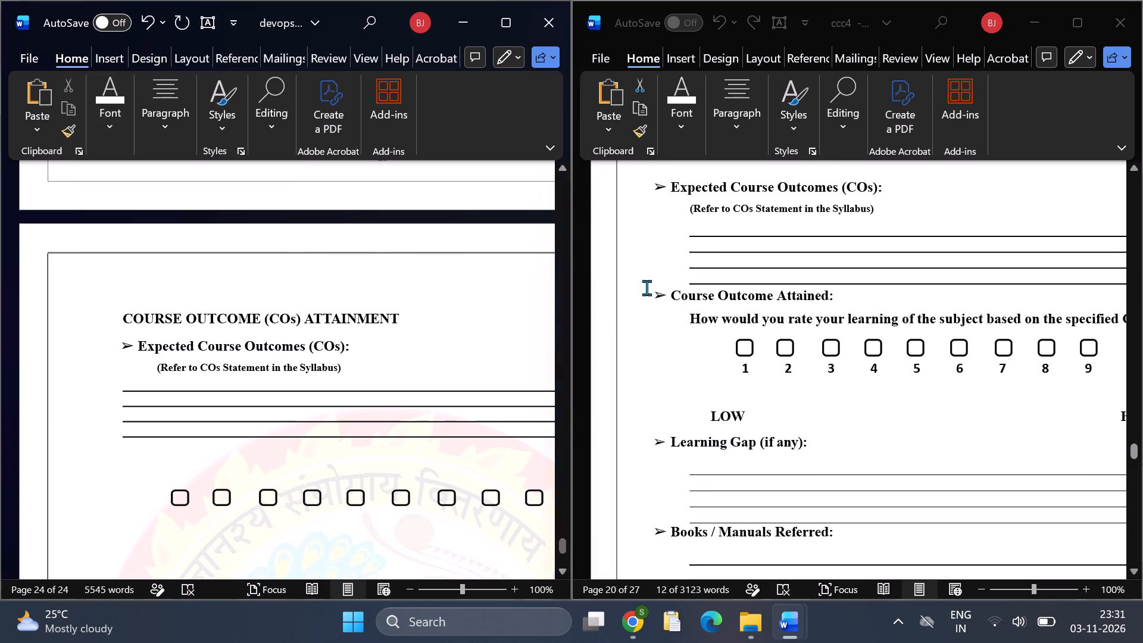
pyautogui.moveTo(672, 295); pyautogui.dragTo(1047, 314)
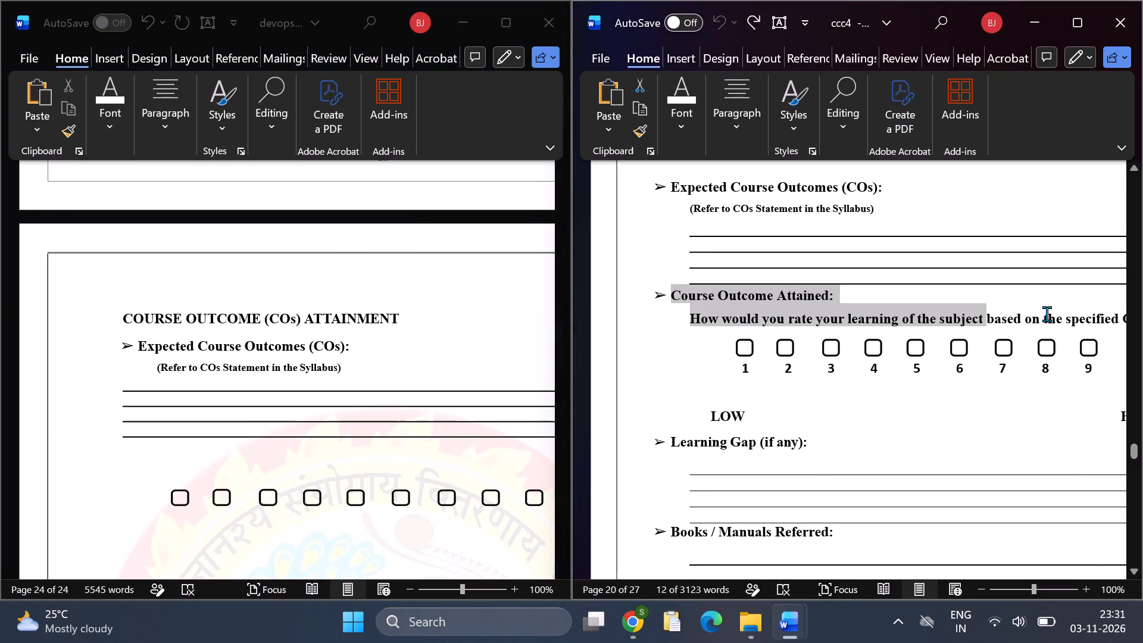
pyautogui.moveTo(1047, 314); pyautogui.dragTo(1080, 339)
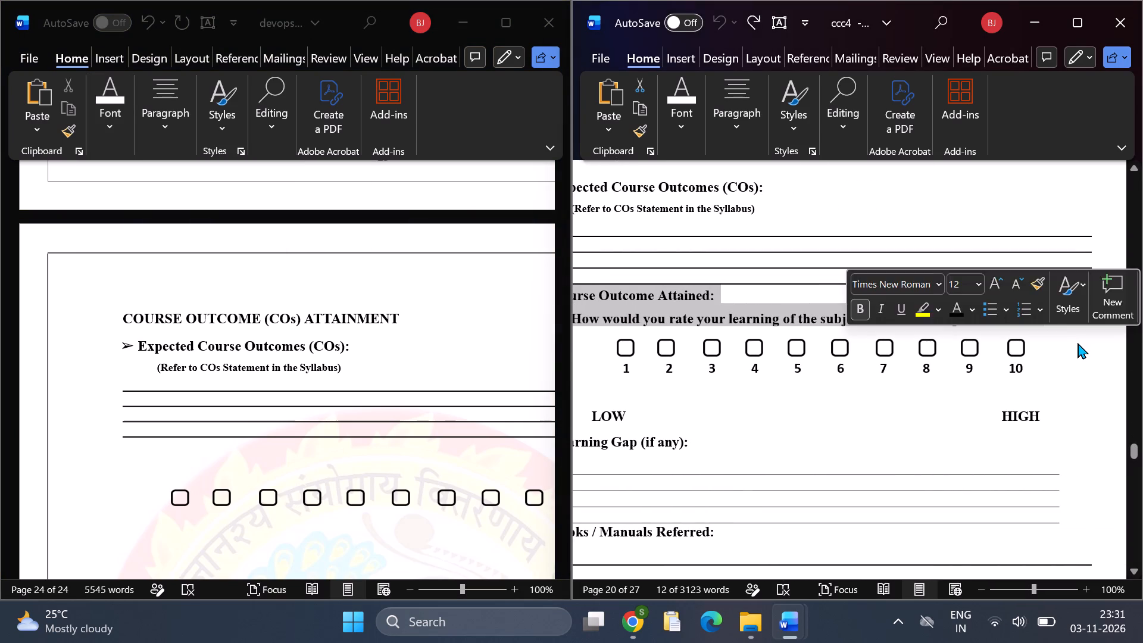
pyautogui.hotkey('ctrl', 'c')
pyautogui.scroll(-1, 372, 358)
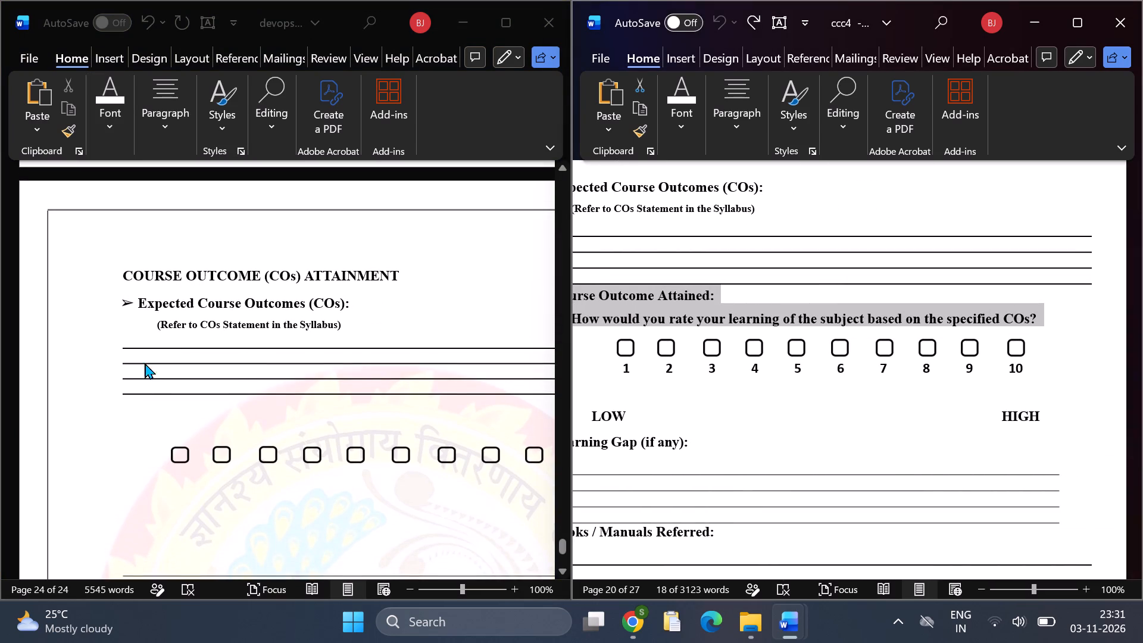
pyautogui.click(129, 414)
pyautogui.click(126, 411)
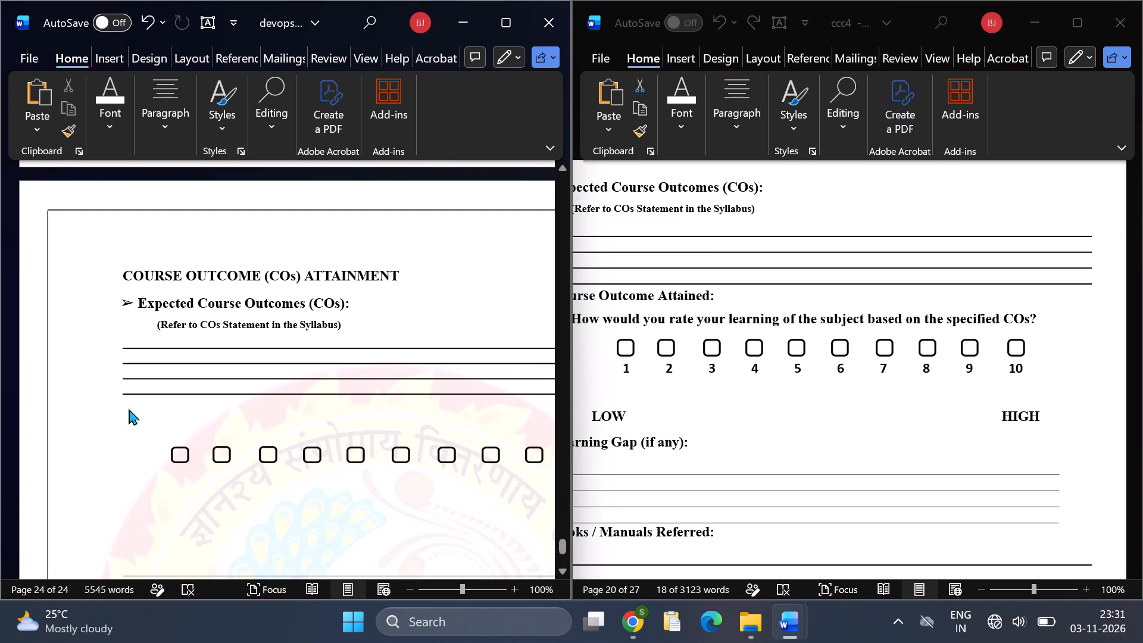
pyautogui.press('Return')
pyautogui.press('Return')
pyautogui.press('Return')
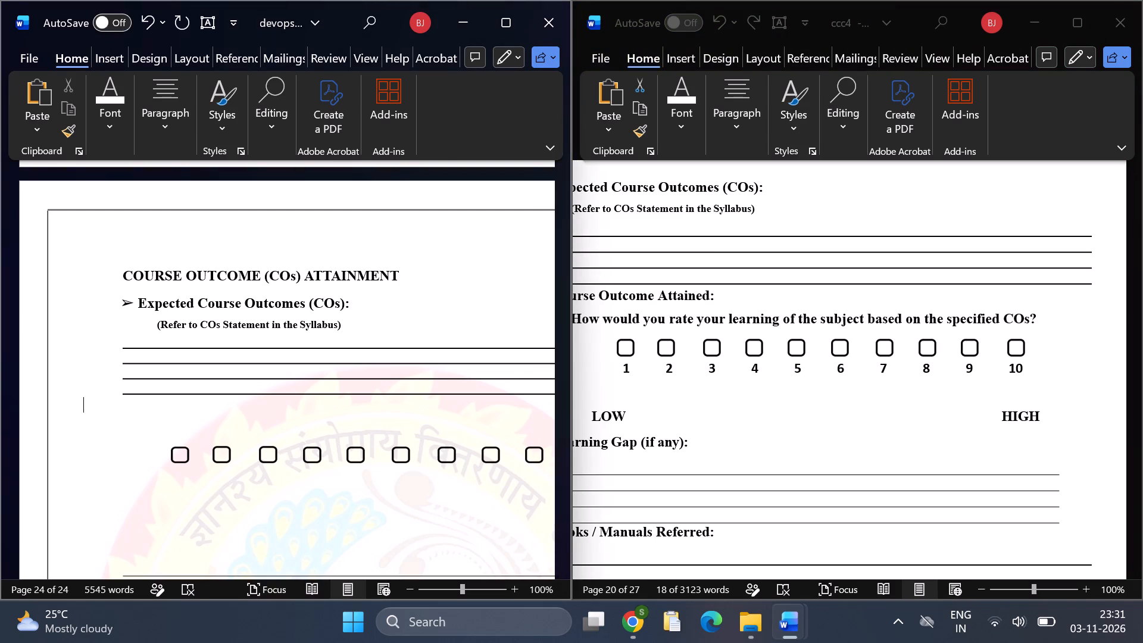
pyautogui.hotkey('ctrl', 'v')
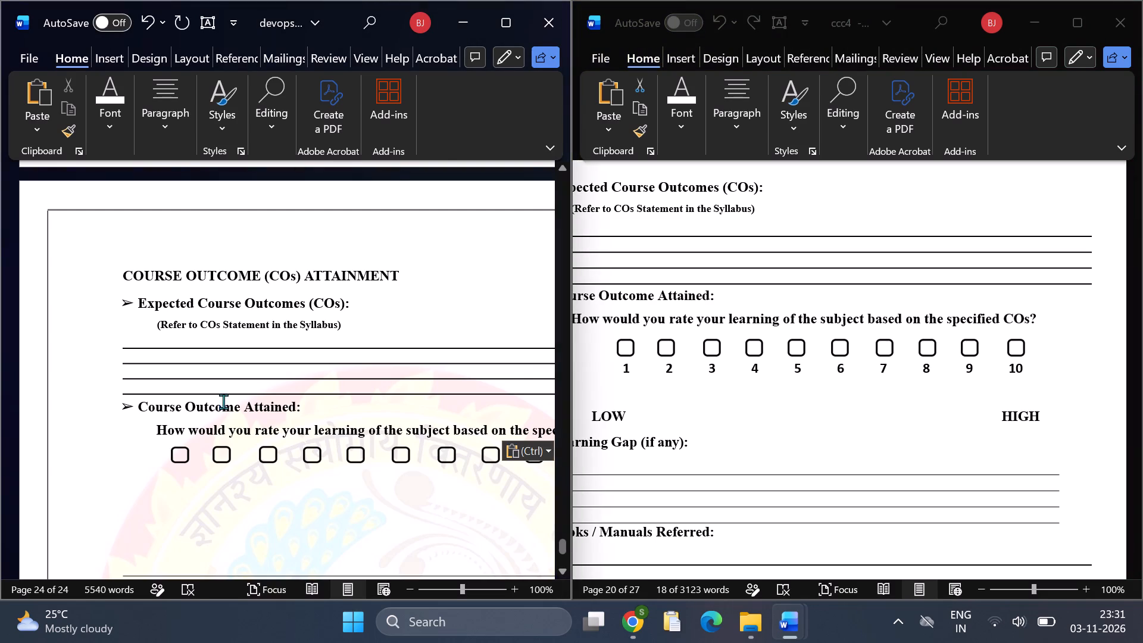
# Copy the "LOW"/"HIGH" line and the "Learning Gap (if any):" bullet from ccc4 and paste them below page 24's checkboxes.
pyautogui.scroll(-1, 711, 430)
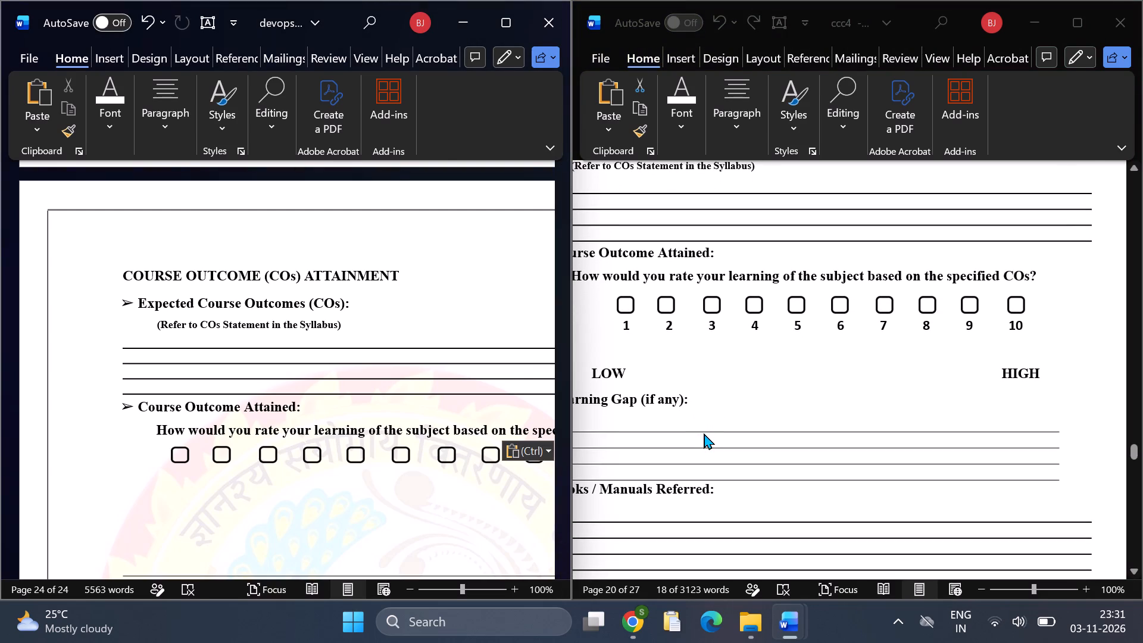
pyautogui.click(1008, 586)
pyautogui.click(1026, 586)
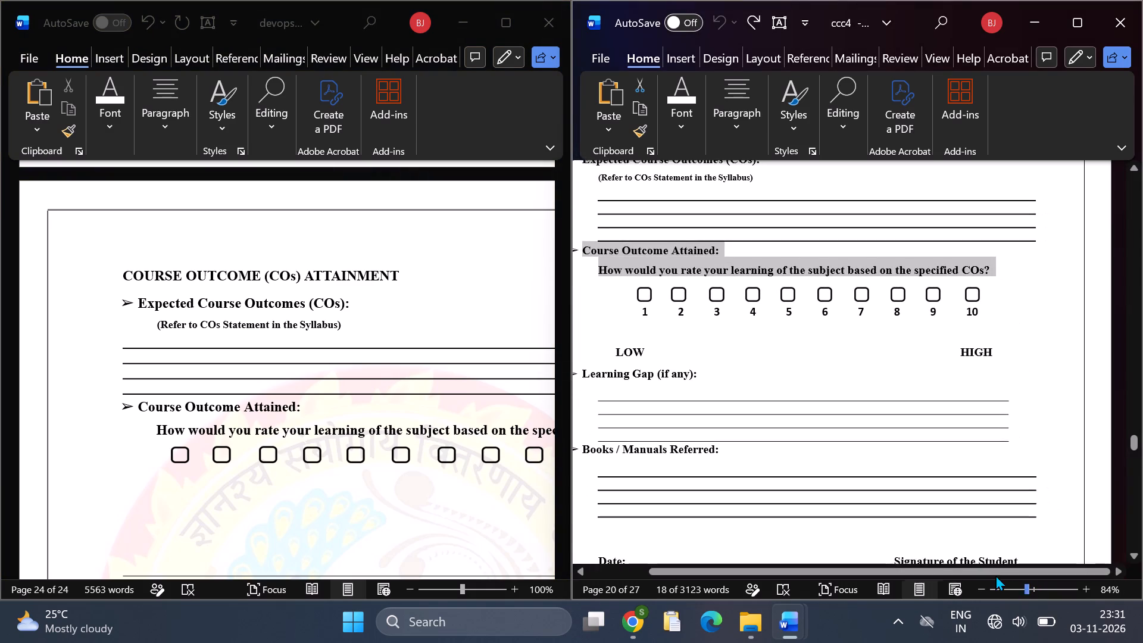
pyautogui.scroll(-1, 911, 443)
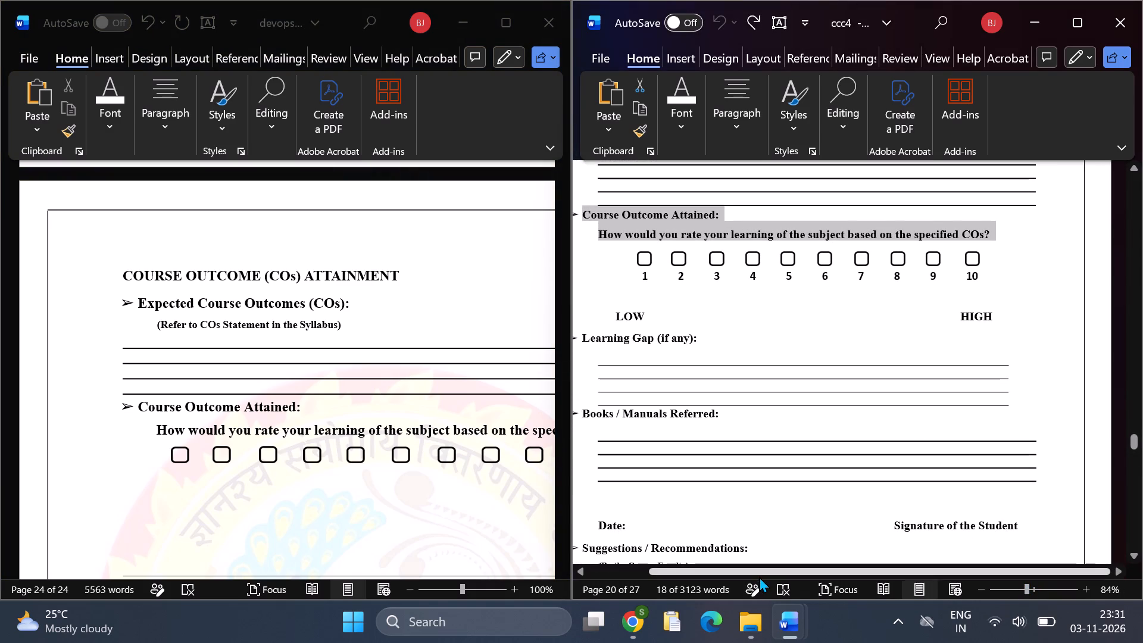
pyautogui.moveTo(759, 576); pyautogui.dragTo(729, 579)
pyautogui.scroll(-1, 735, 419)
pyautogui.moveTo(649, 280); pyautogui.dragTo(747, 316)
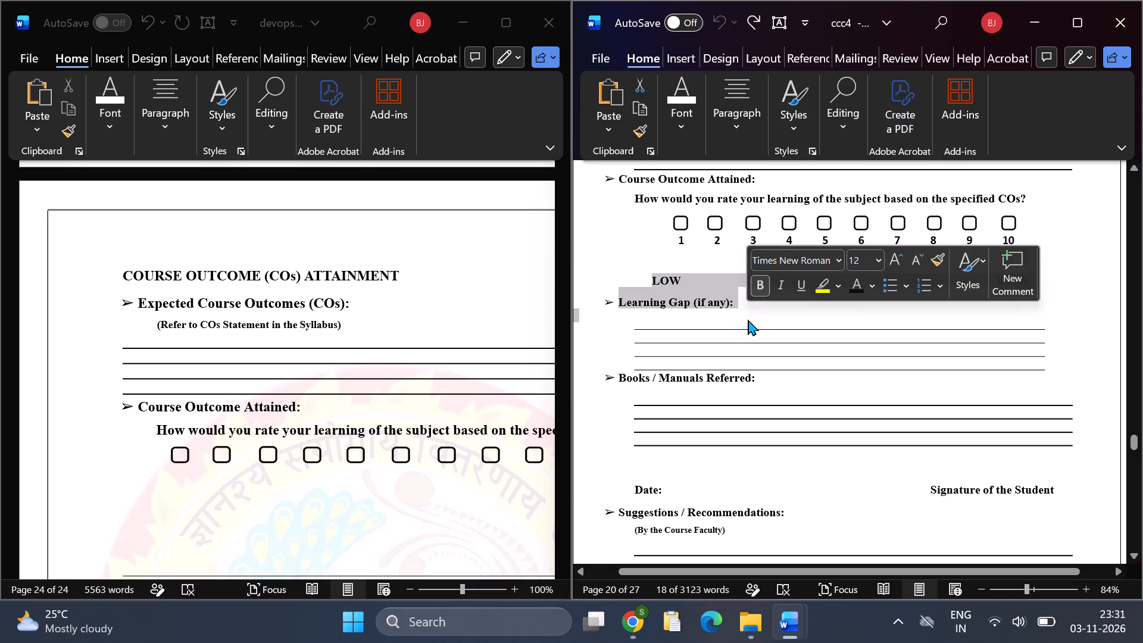
pyautogui.hotkey('ctrl', 'c')
pyautogui.scroll(-1, 324, 391)
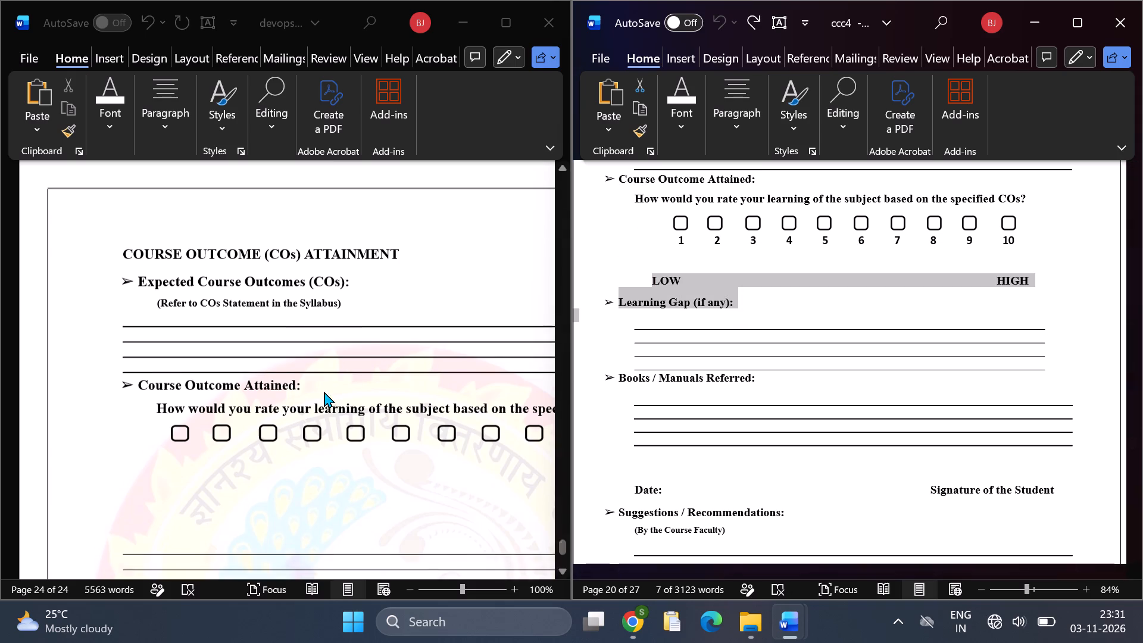
pyautogui.scroll(-2, 324, 391)
pyautogui.click(164, 348)
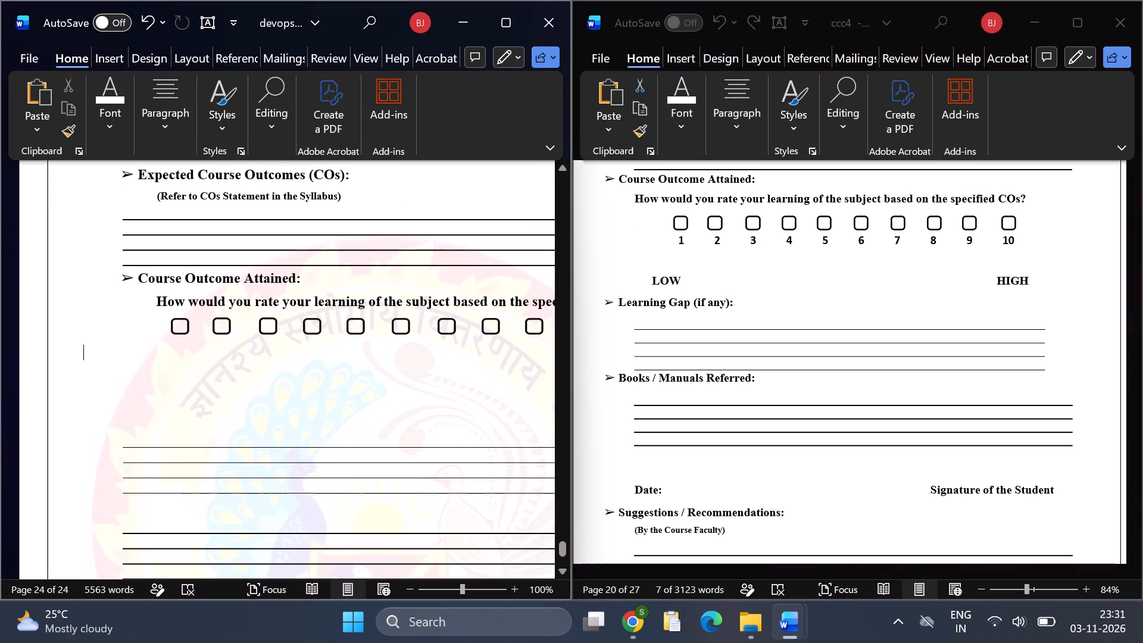
pyautogui.hotkey('ctrl', 'v')
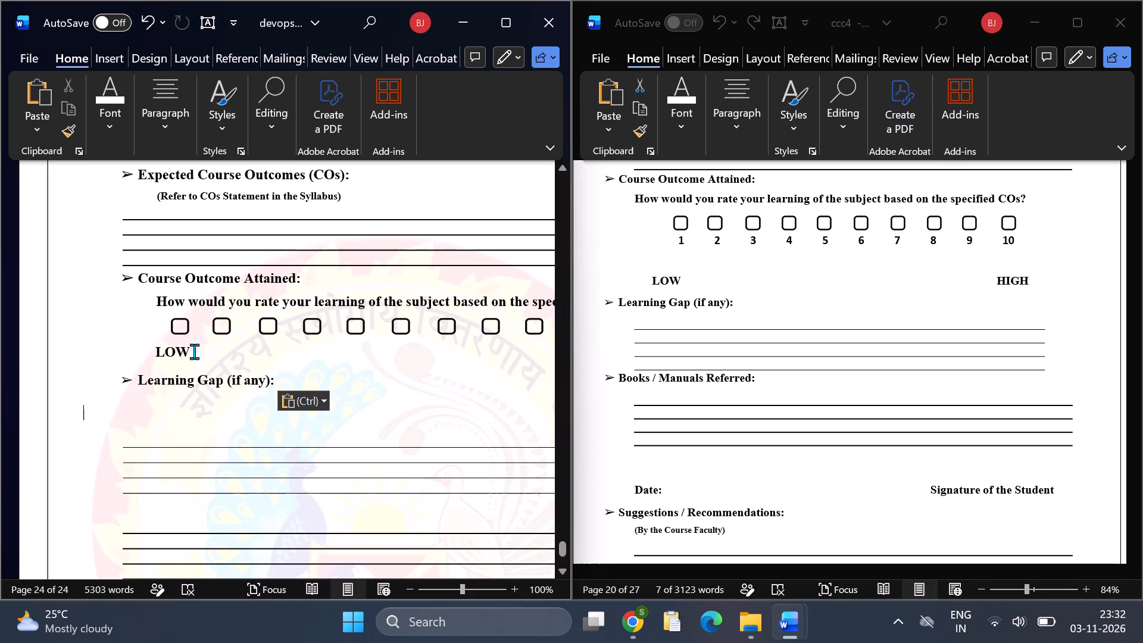
# Insert a blank line above the "LOW" line on page 24.
pyautogui.click(86, 338)
pyautogui.press('Return')
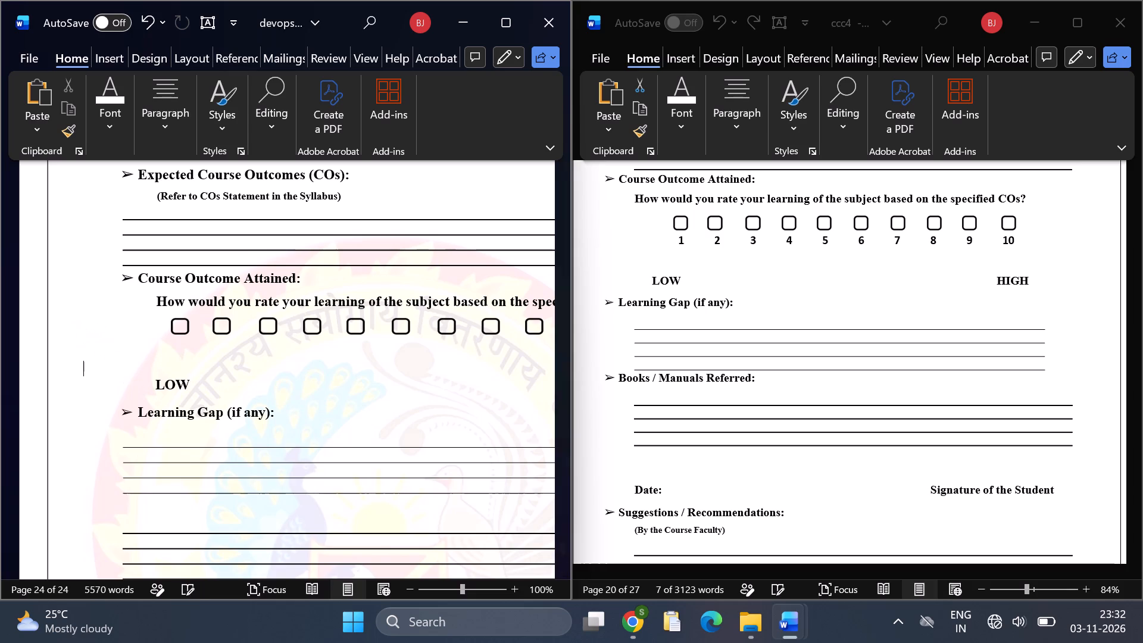
# Copy the "Books / Manuals Referred:" bullet from ccc4 and paste it below page 24's Learning Gap ruled lines.
pyautogui.scroll(-1, 441, 422)
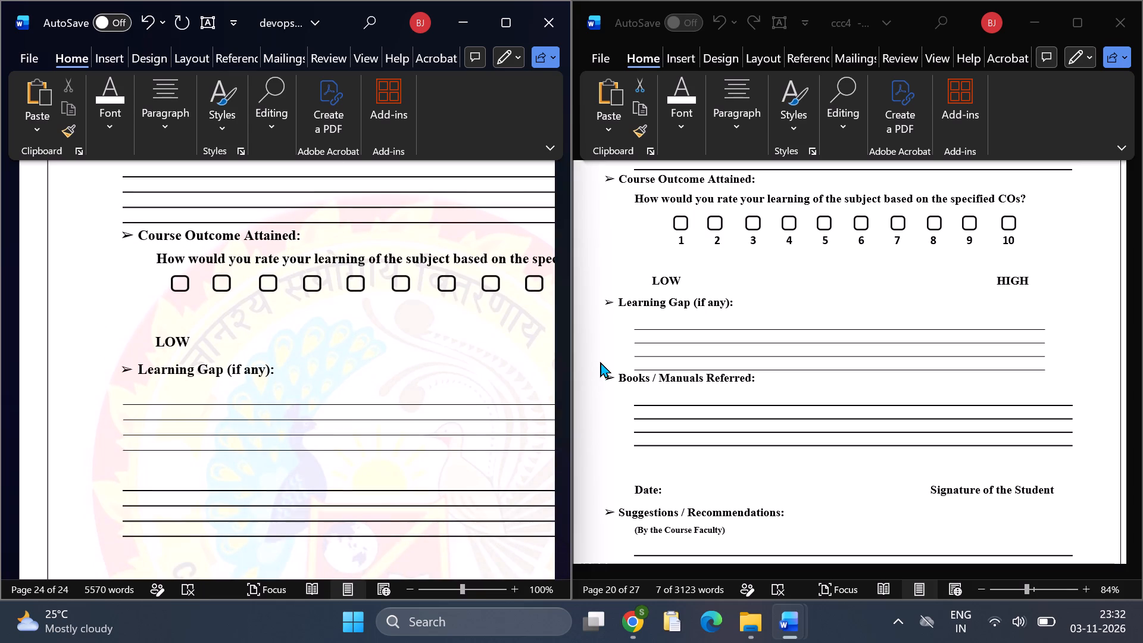
pyautogui.moveTo(616, 376); pyautogui.dragTo(654, 380)
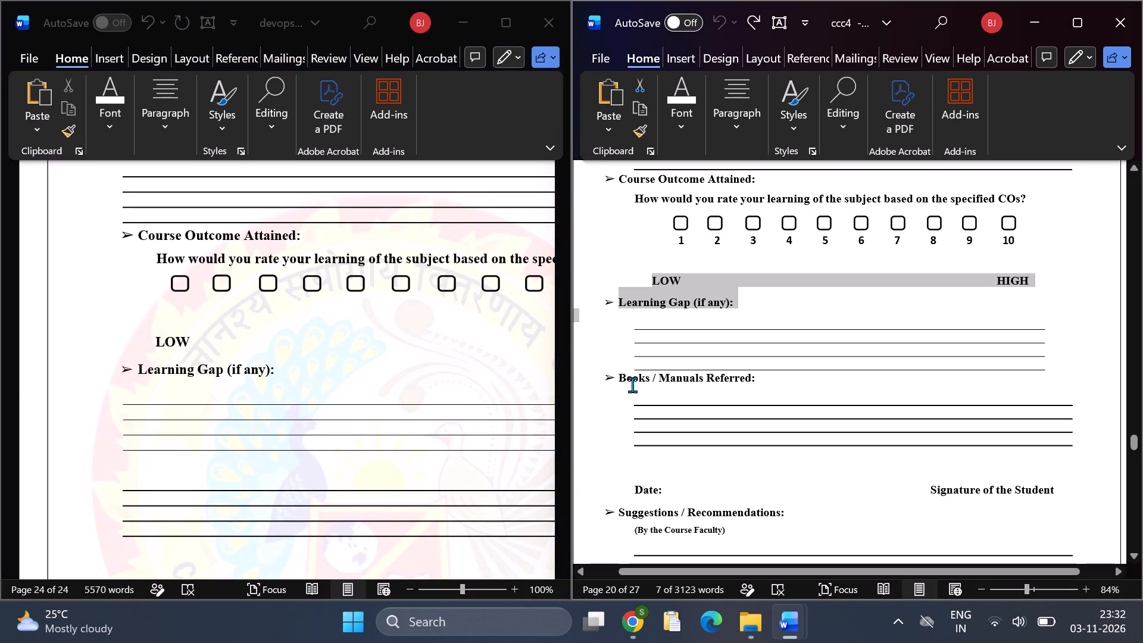
pyautogui.moveTo(622, 379); pyautogui.dragTo(734, 385)
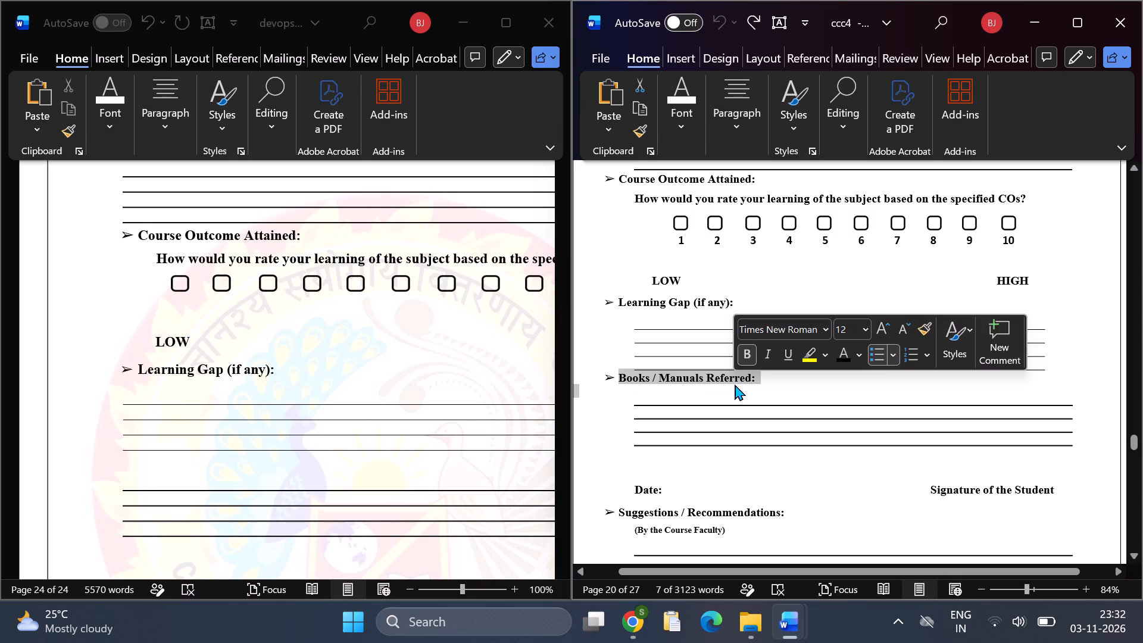
pyautogui.hotkey('ctrl', 'c')
pyautogui.click(139, 453)
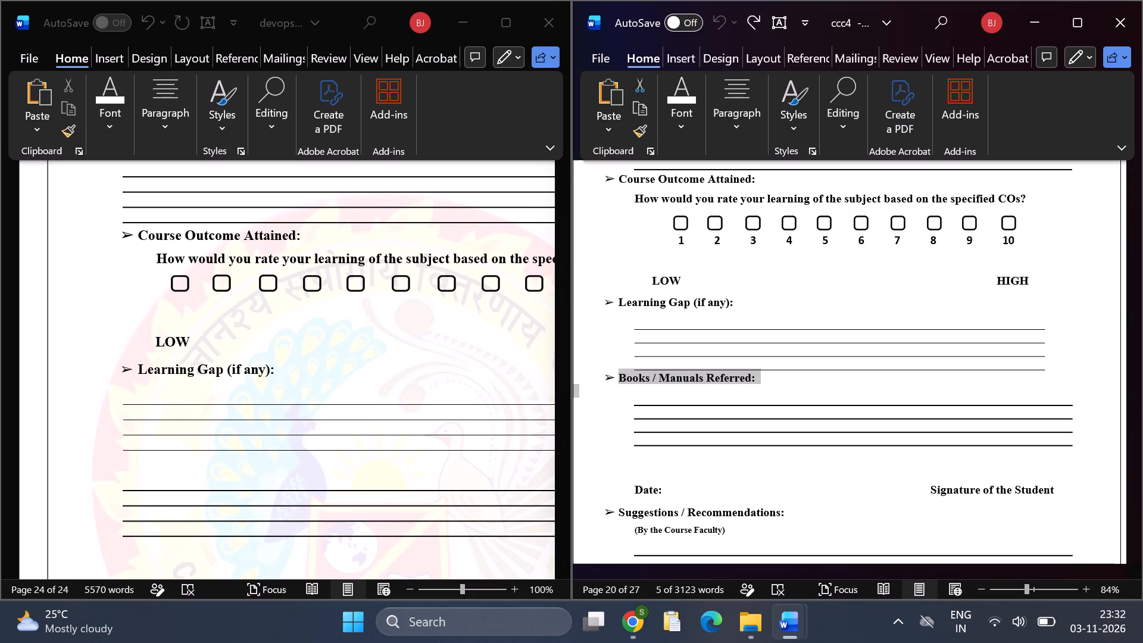
pyautogui.press('Return')
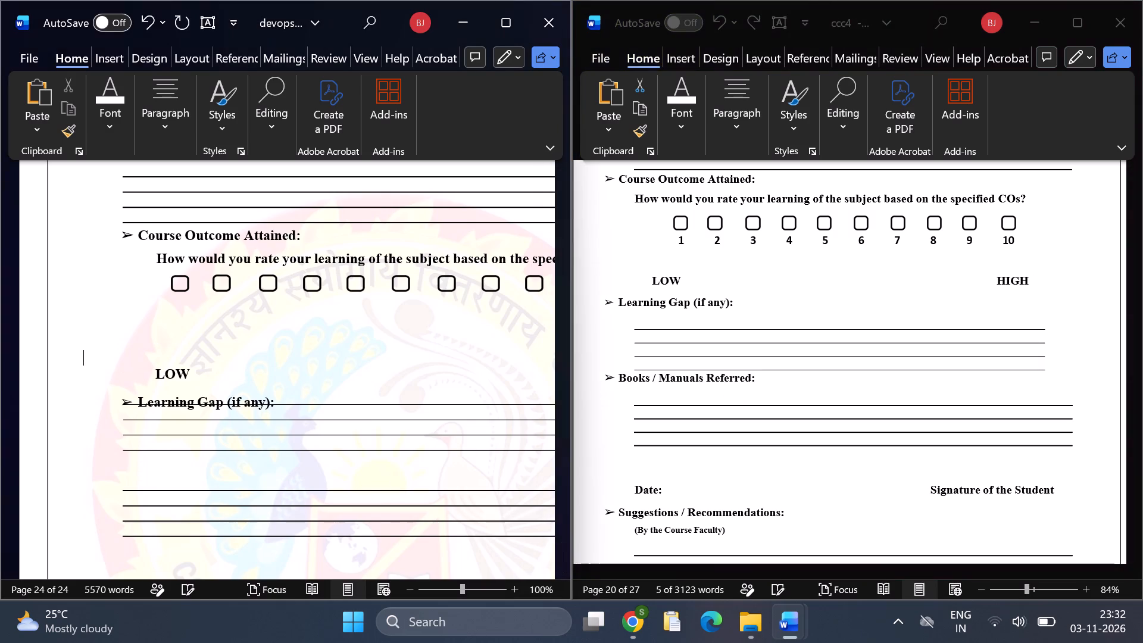
pyautogui.press('BackSpace')
pyautogui.press('Down')
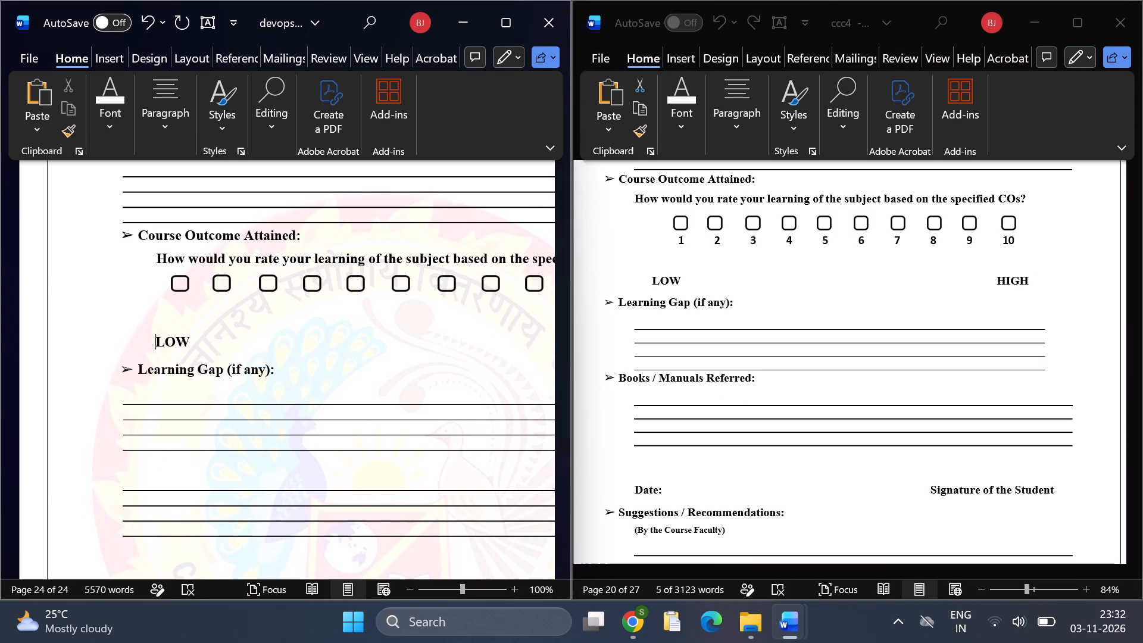
pyautogui.press('Down')
pyautogui.press('Down')
pyautogui.press('Return')
pyautogui.press('Return')
pyautogui.press('Return')
pyautogui.press('Return')
pyautogui.press('Return')
pyautogui.hotkey('ctrl', 'v')
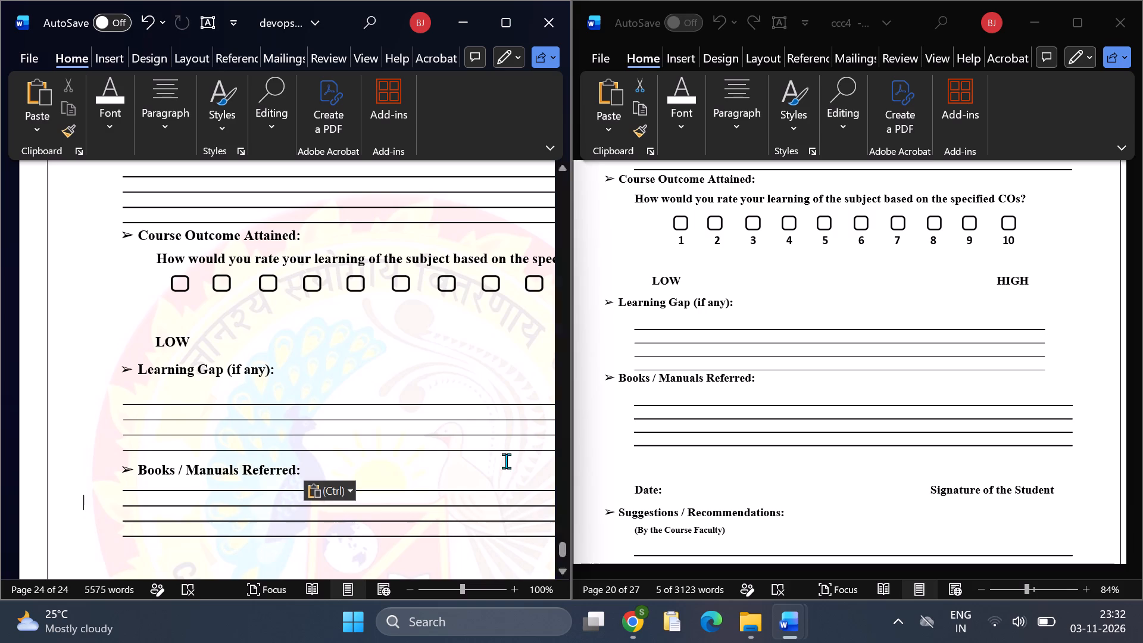
# Copy the "Date:"/"Signature of the Student" line through "(By the Course Faculty)" from ccc4 and paste it below page 24's Books / Manuals lines.
pyautogui.scroll(-3, 676, 447)
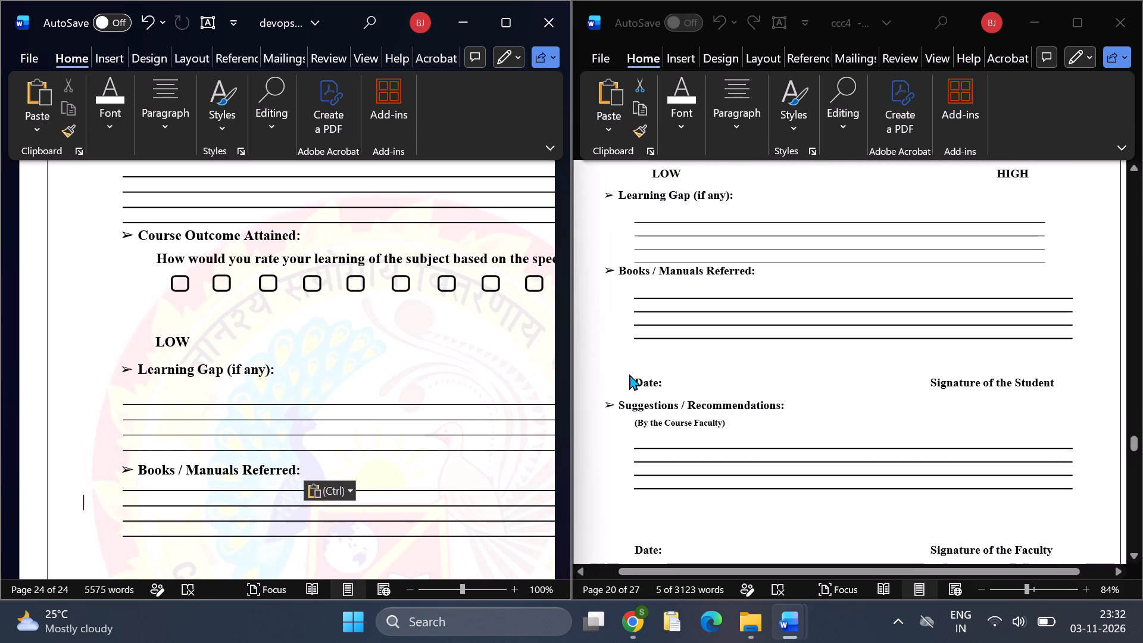
pyautogui.click(630, 382)
pyautogui.moveTo(630, 382); pyautogui.dragTo(742, 427)
pyautogui.hotkey('ctrl', 'c')
pyautogui.scroll(-4, 586, 411)
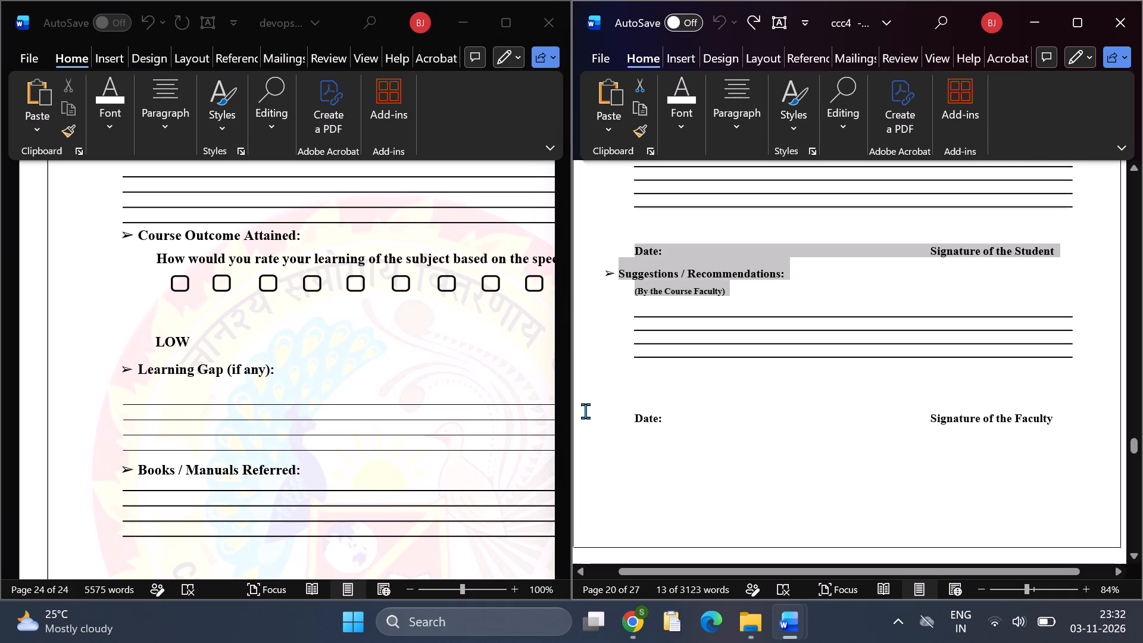
pyautogui.scroll(-4, 262, 423)
pyautogui.click(124, 399)
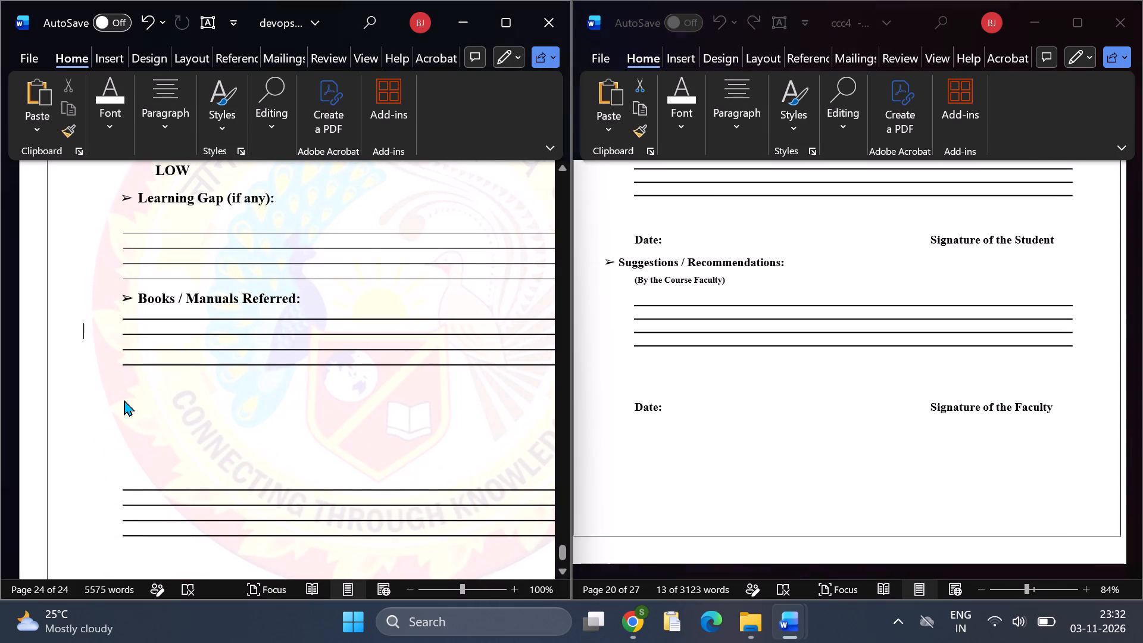
pyautogui.press('Return')
pyautogui.press('Return')
pyautogui.press('Return')
pyautogui.press('Return')
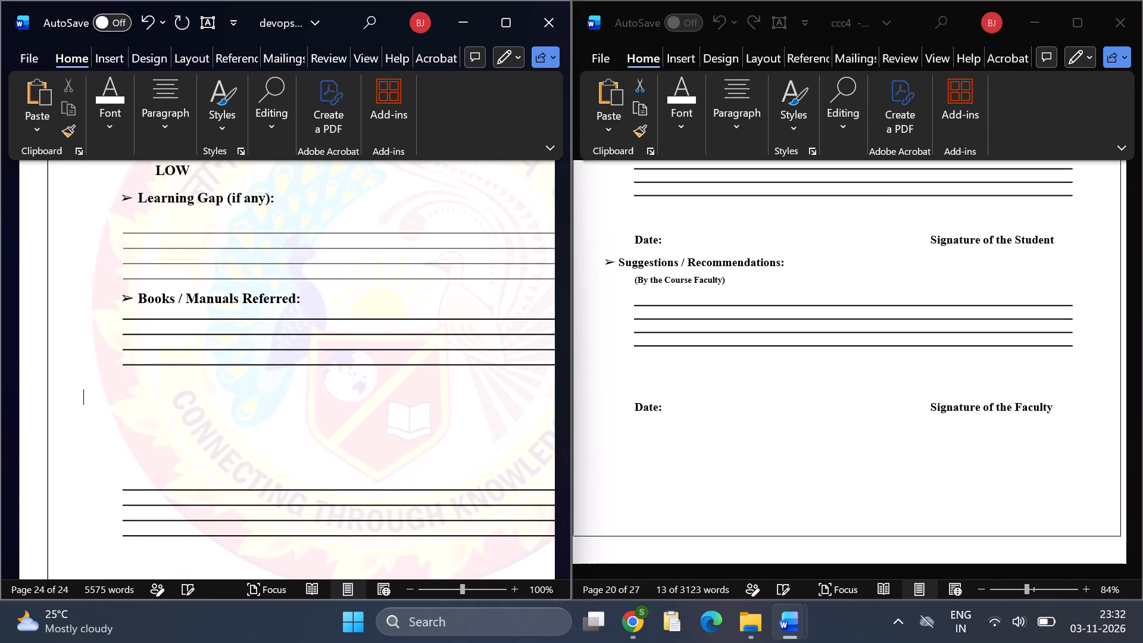
pyautogui.hotkey('ctrl', 'v')
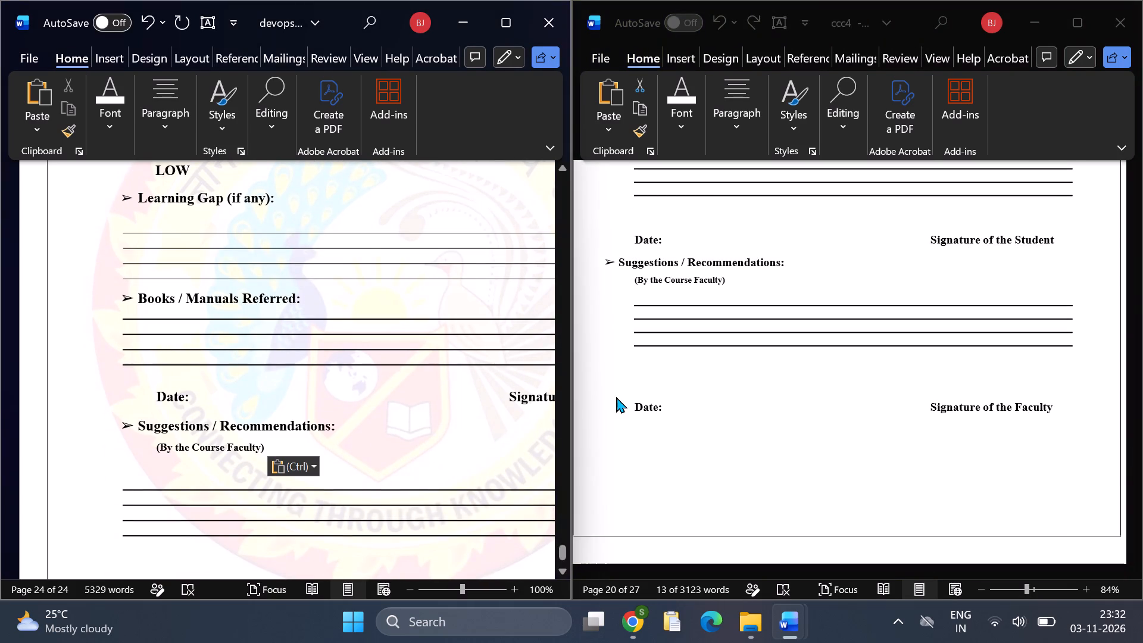
# Copy the "Date:"/"Signature of the Faculty" line from ccc4 and paste it below page 24's last set of ruled lines.
pyautogui.click(615, 403)
pyautogui.moveTo(630, 405); pyautogui.dragTo(635, 406)
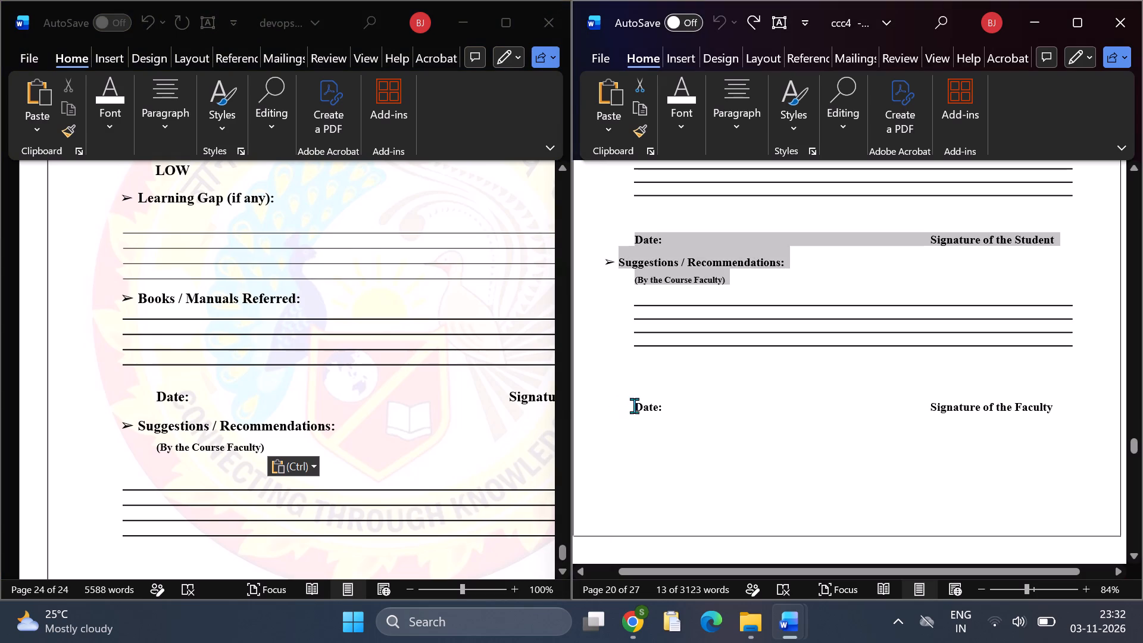
pyautogui.moveTo(635, 406); pyautogui.dragTo(1084, 431)
pyautogui.hotkey('ctrl', 'c')
pyautogui.scroll(-3, 769, 385)
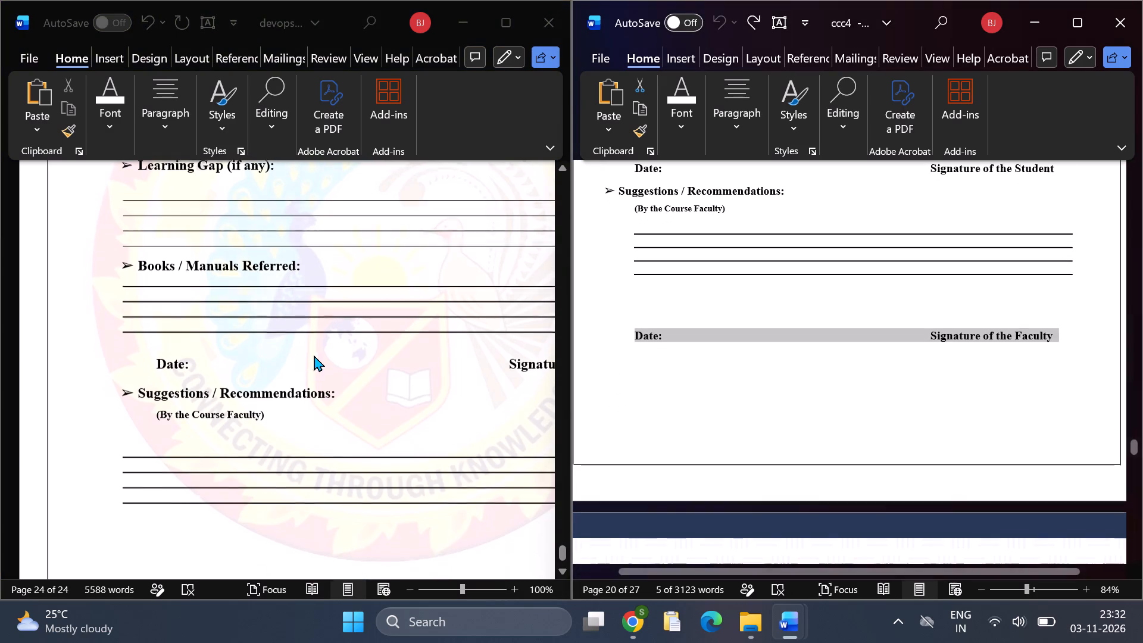
pyautogui.scroll(-4, 372, 384)
pyautogui.click(199, 398)
pyautogui.press('Return')
pyautogui.press('Return')
pyautogui.press('Return')
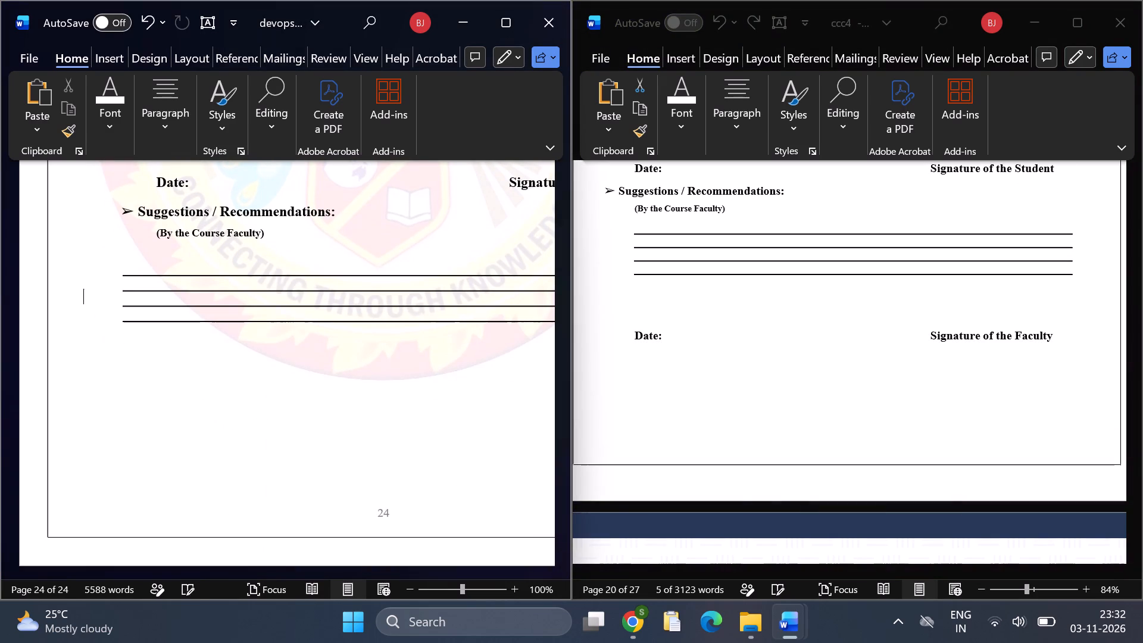
pyautogui.press('Return')
pyautogui.press('Return')
pyautogui.press('Return')
pyautogui.press('Return')
pyautogui.press('Return')
pyautogui.press('Return')
pyautogui.hotkey('ctrl', 'v')
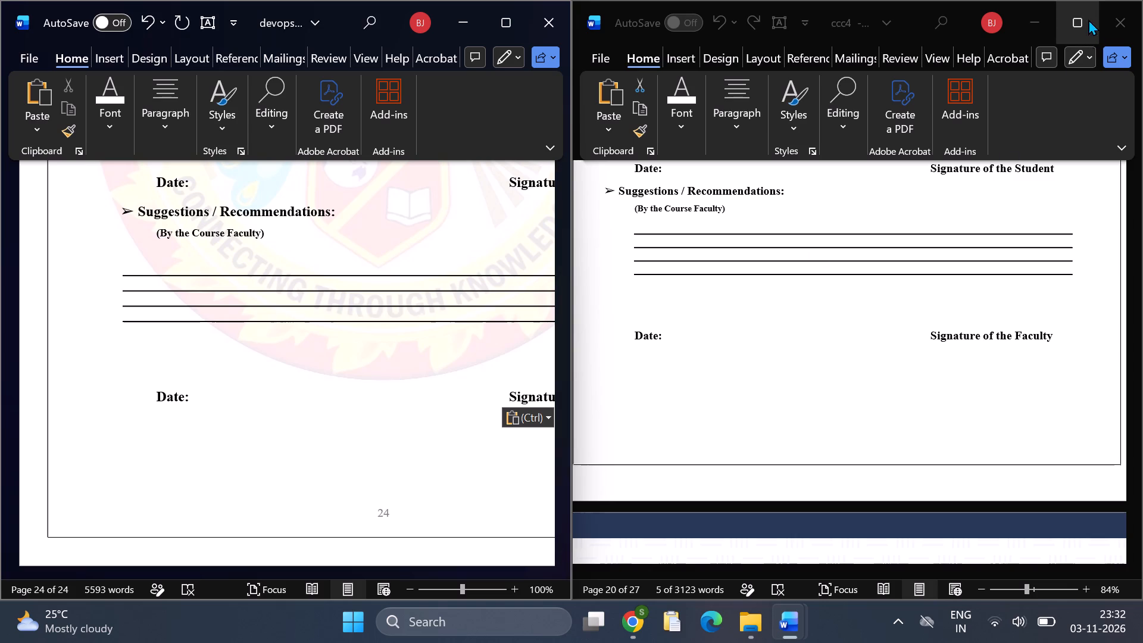
# Minimize the ccc4 document and maximize the devops project document.
pyautogui.click(1045, 21)
pyautogui.click(527, 17)
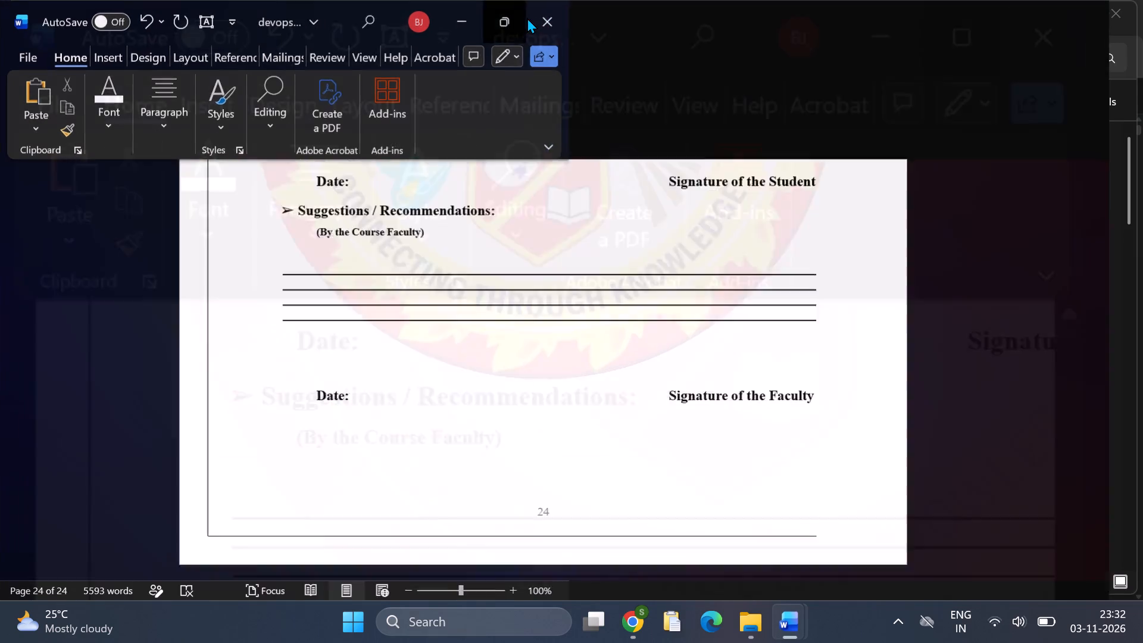
# Review the rebuilt Course Outcome Attainment page, checking its headings, ruled lines, rating checkboxes and signature lines.
pyautogui.scroll(9, 636, 355)
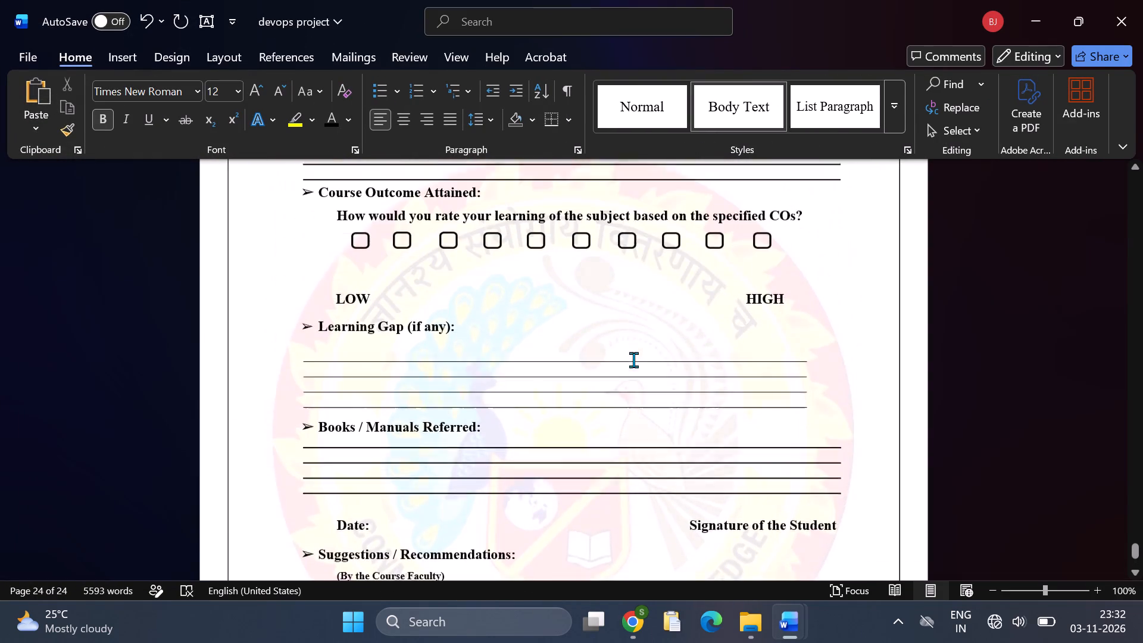
pyautogui.scroll(7, 634, 360)
pyautogui.scroll(-9, 630, 366)
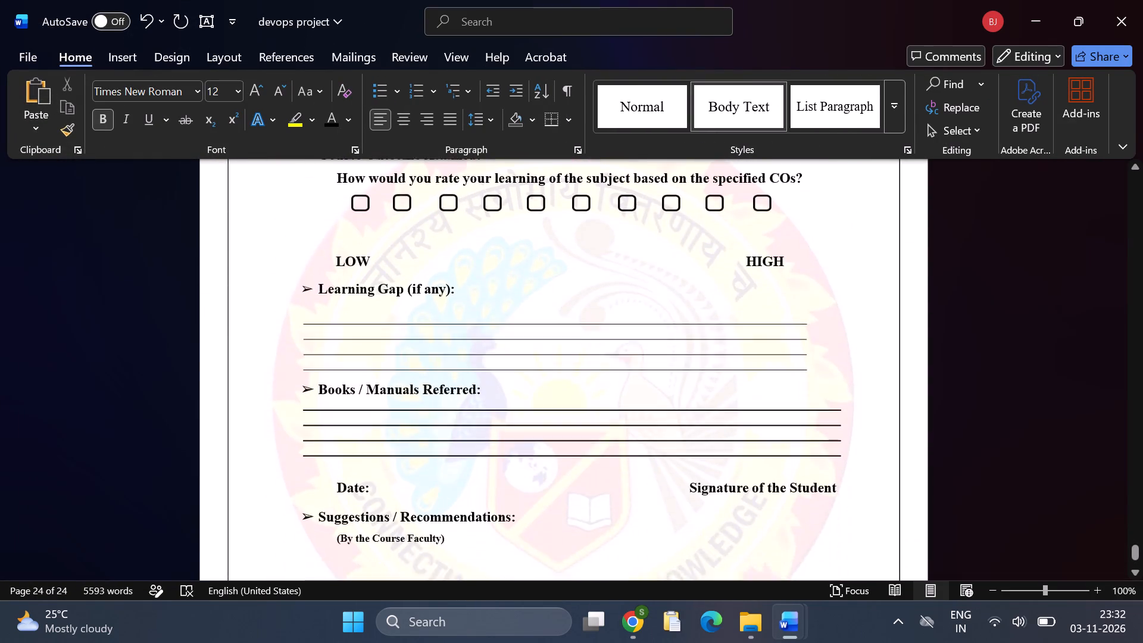
pyautogui.scroll(-13, 630, 366)
pyautogui.scroll(3, 620, 377)
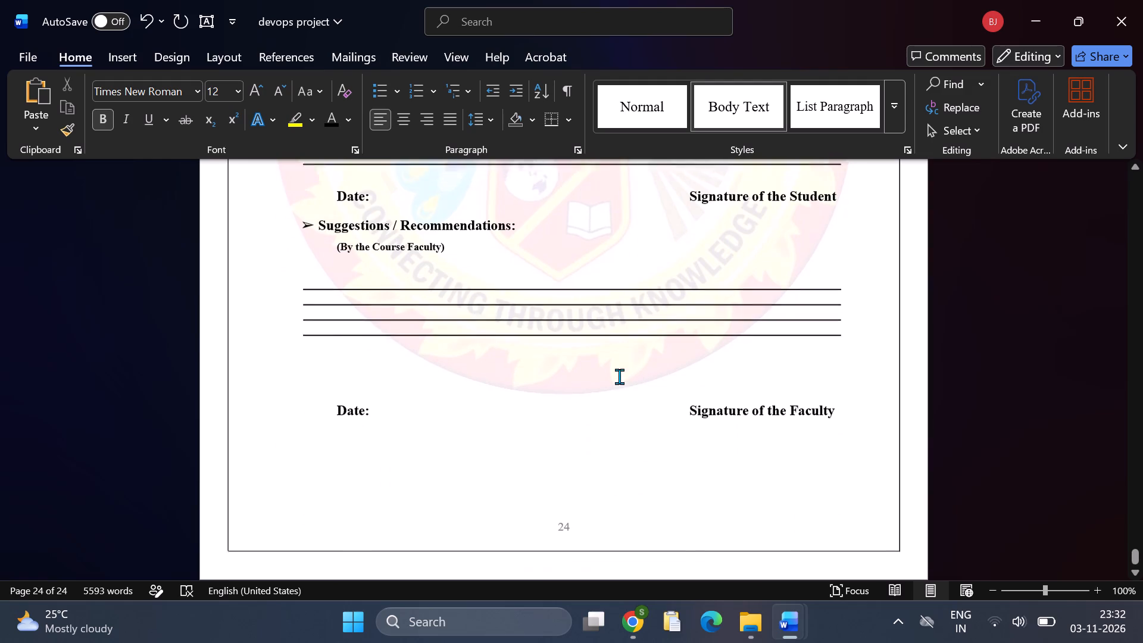
pyautogui.scroll(14, 620, 377)
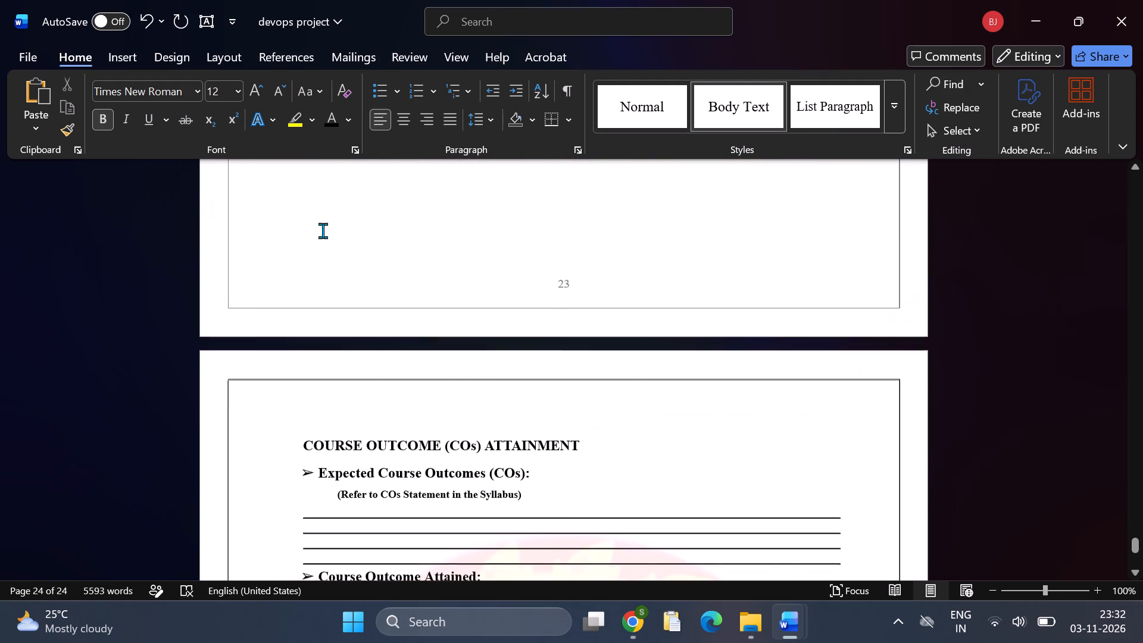
pyautogui.click(35, 55)
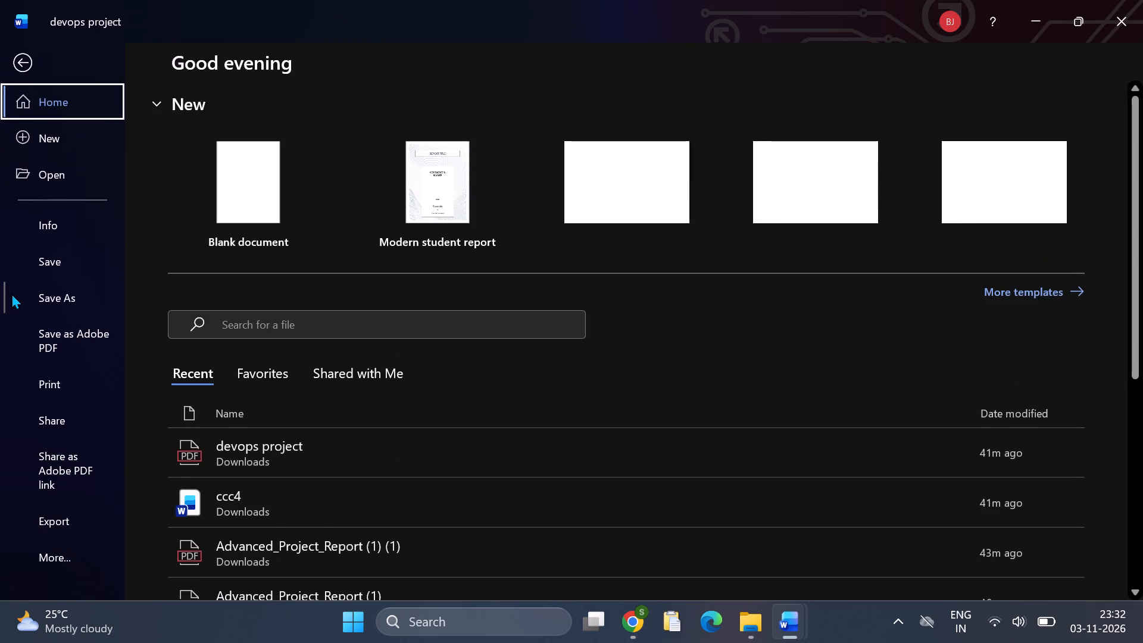
pyautogui.click(11, 62)
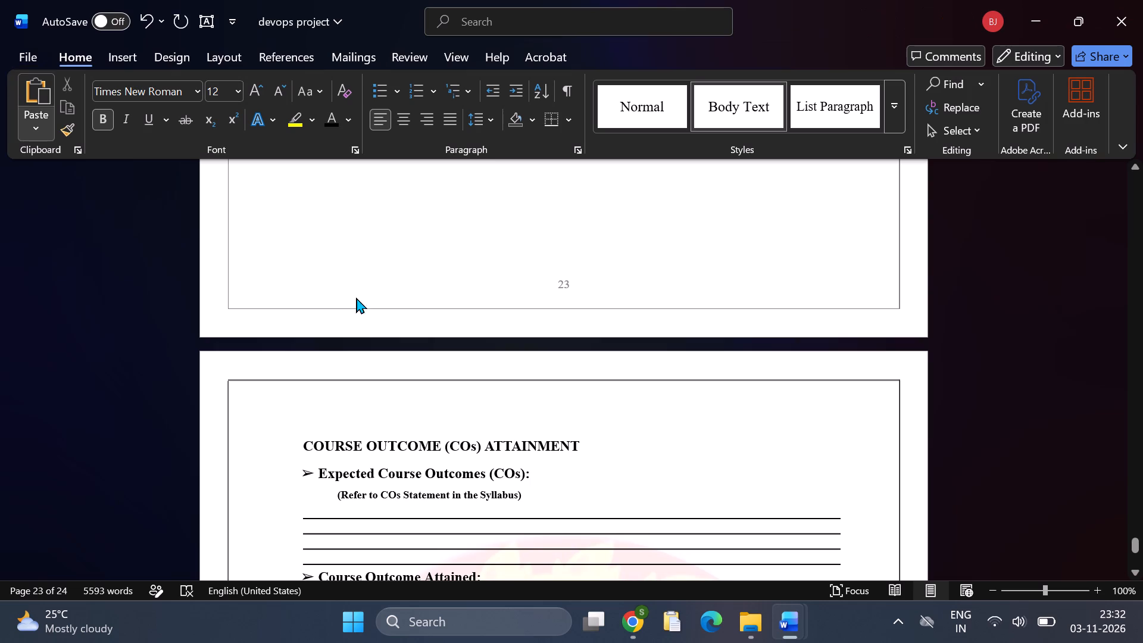
pyautogui.scroll(-4, 477, 367)
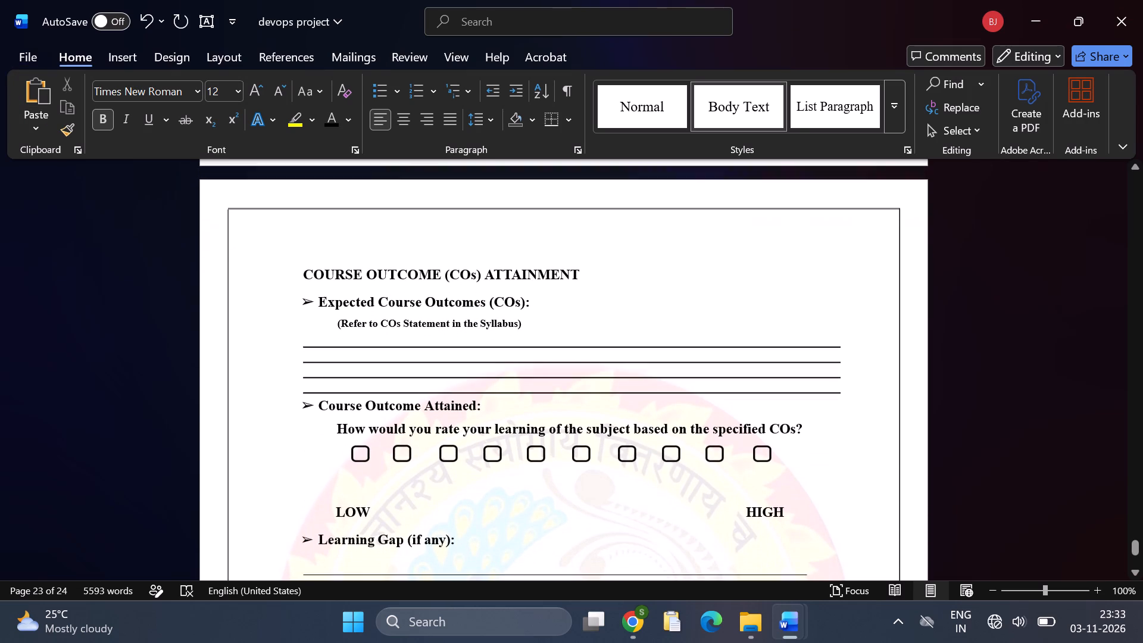
pyautogui.scroll(-2, 476, 370)
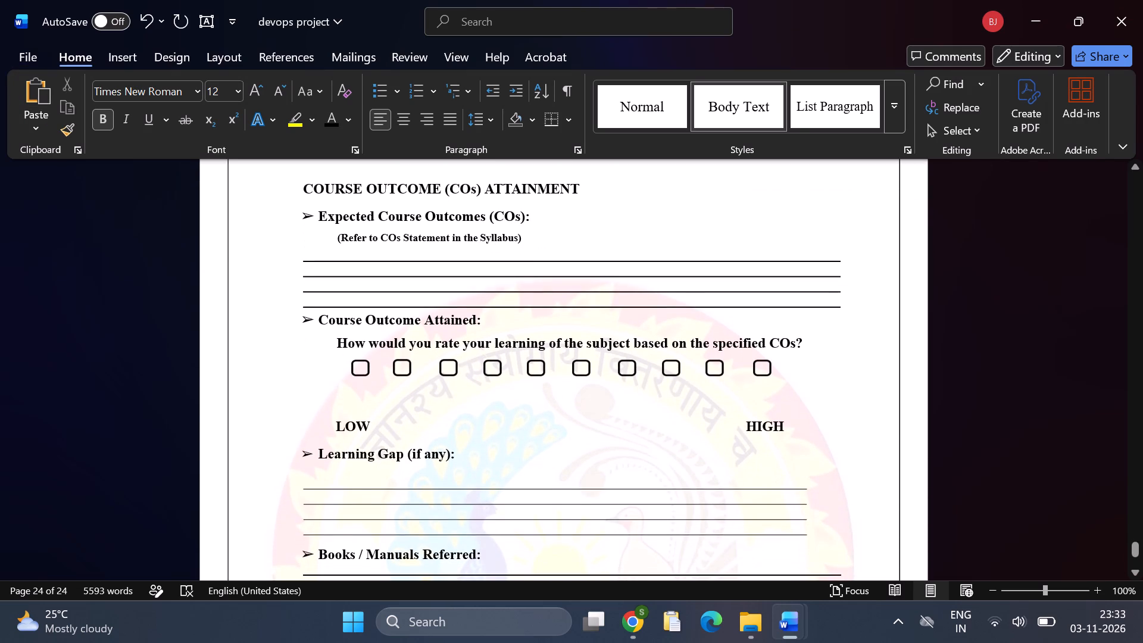
pyautogui.scroll(-1, 474, 373)
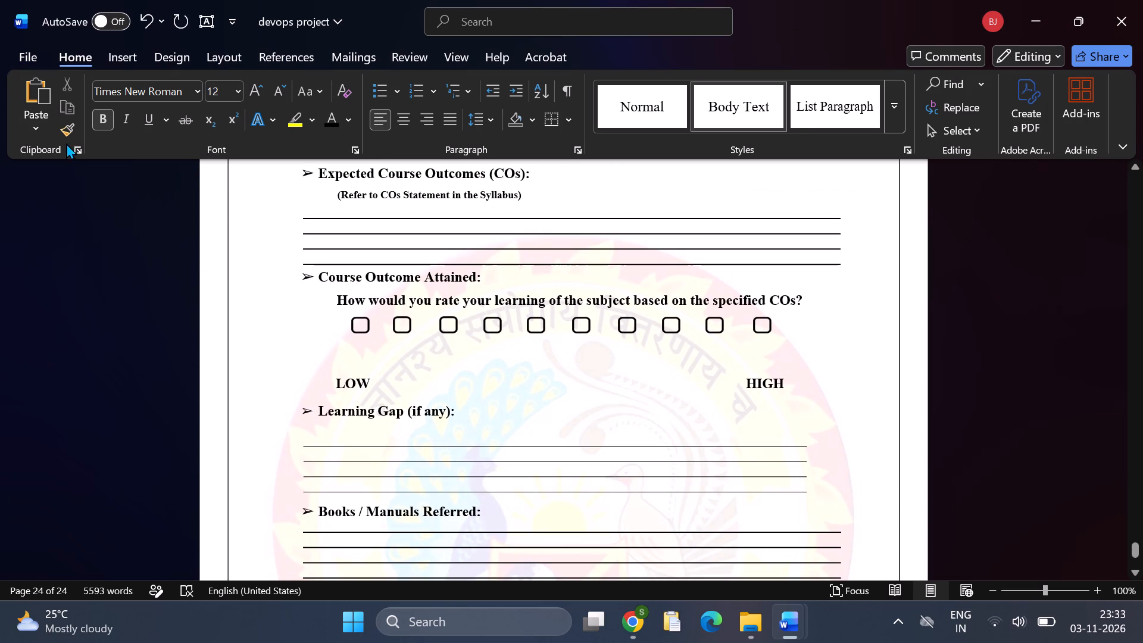
# Start exporting the devops project document as a PDF/XPS document.
pyautogui.click(32, 57)
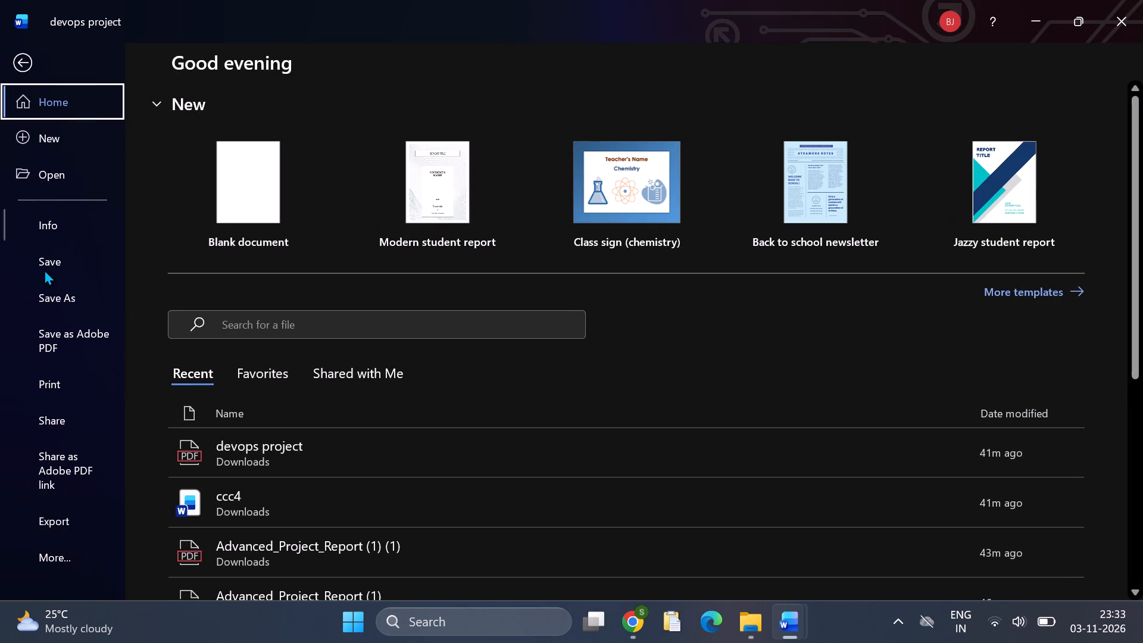
pyautogui.click(76, 514)
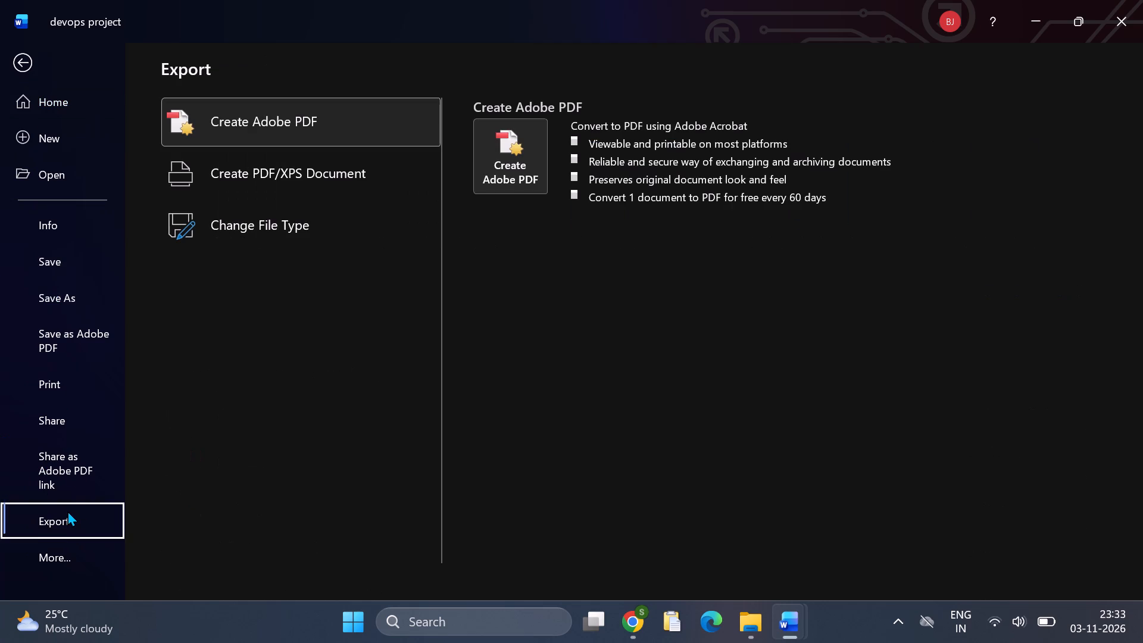
pyautogui.click(267, 181)
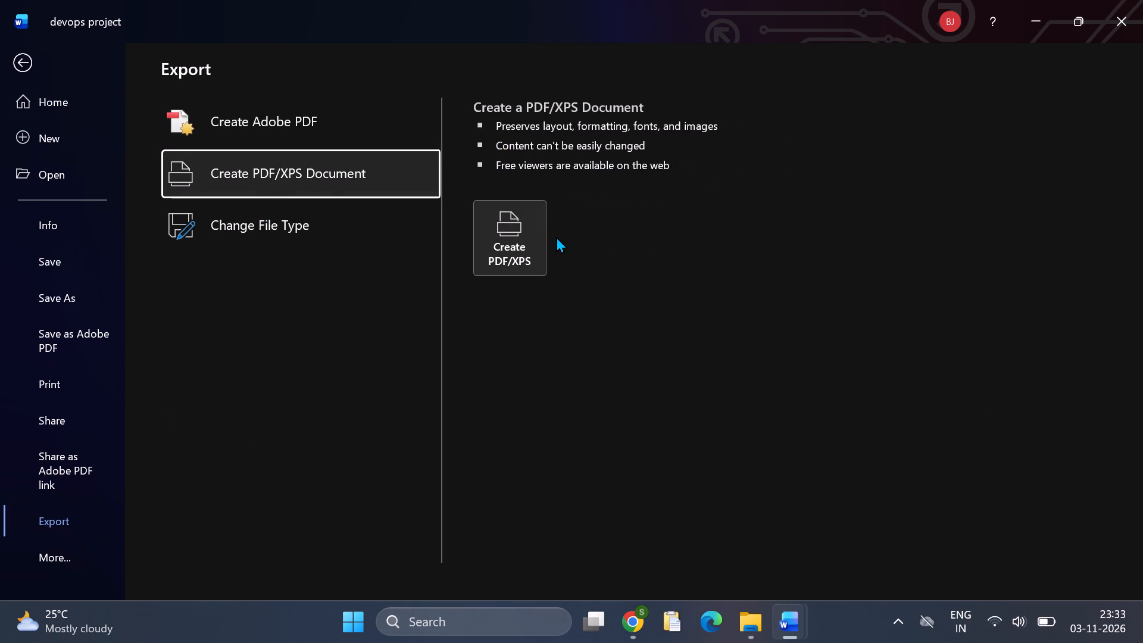
pyautogui.click(526, 239)
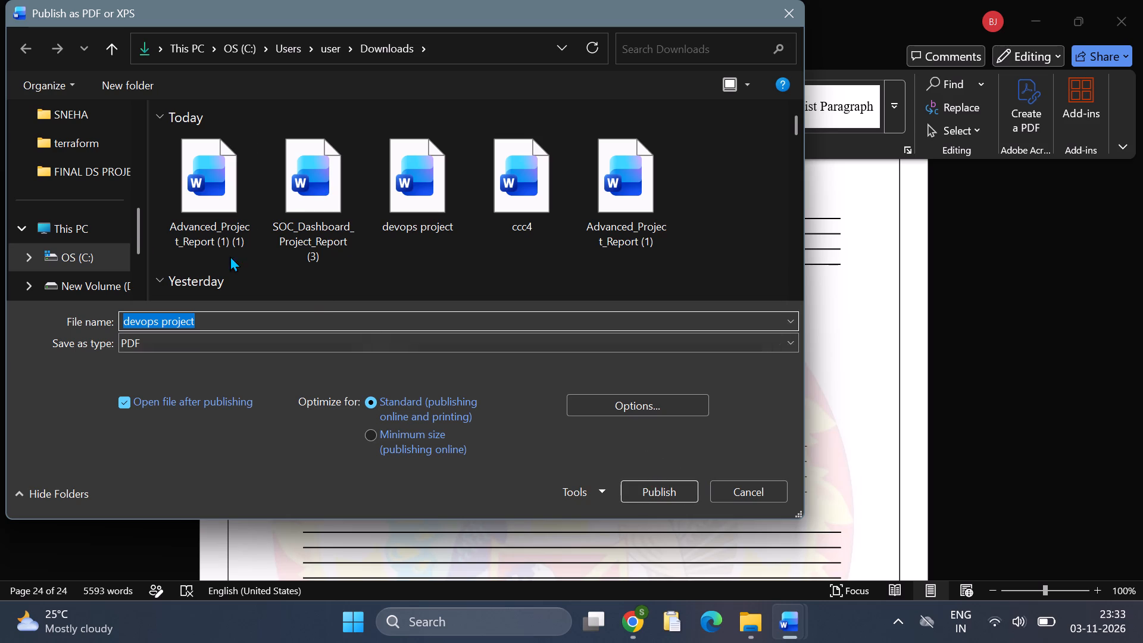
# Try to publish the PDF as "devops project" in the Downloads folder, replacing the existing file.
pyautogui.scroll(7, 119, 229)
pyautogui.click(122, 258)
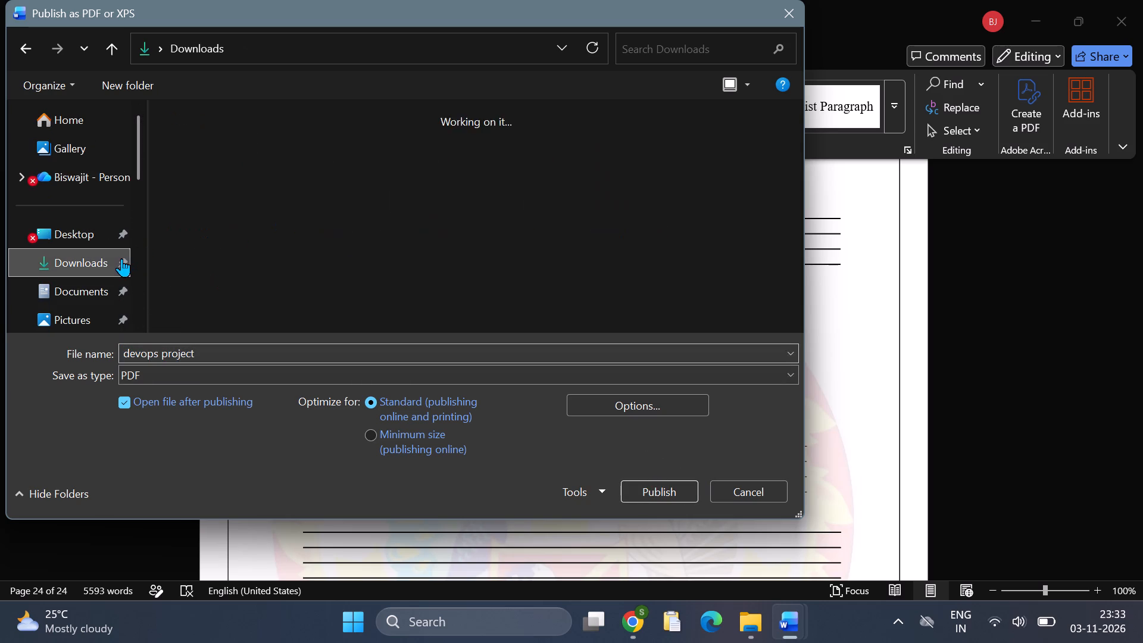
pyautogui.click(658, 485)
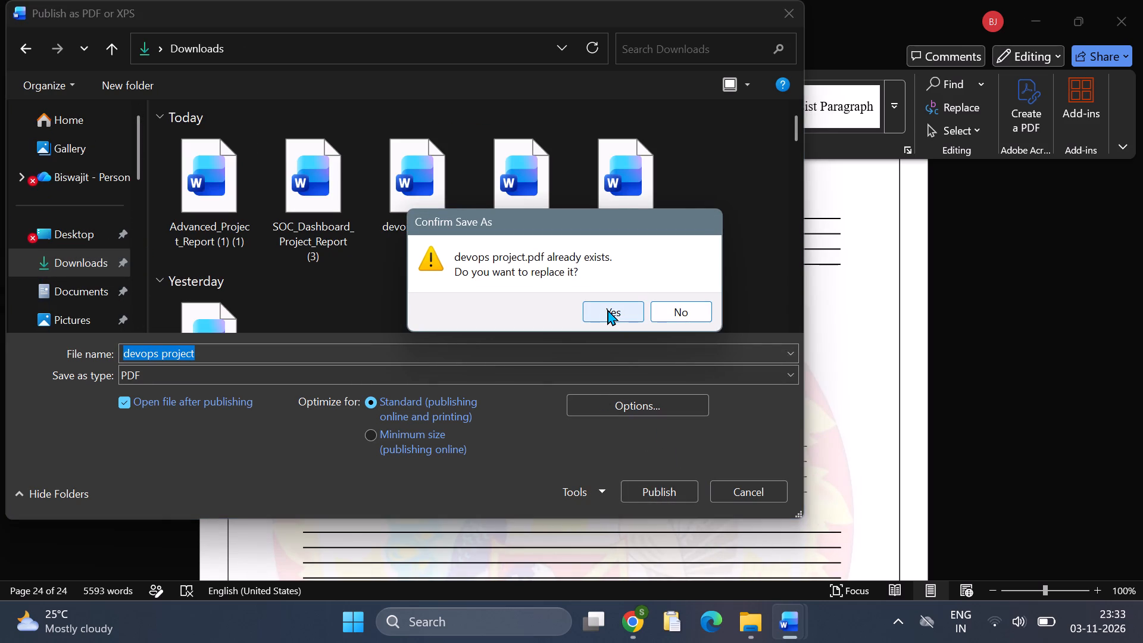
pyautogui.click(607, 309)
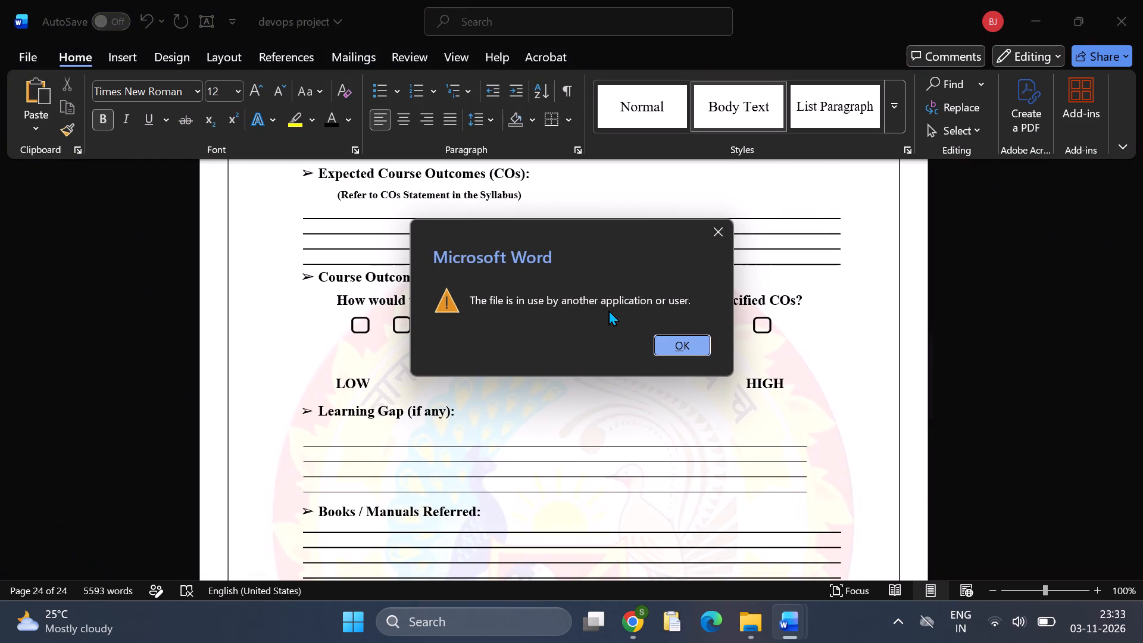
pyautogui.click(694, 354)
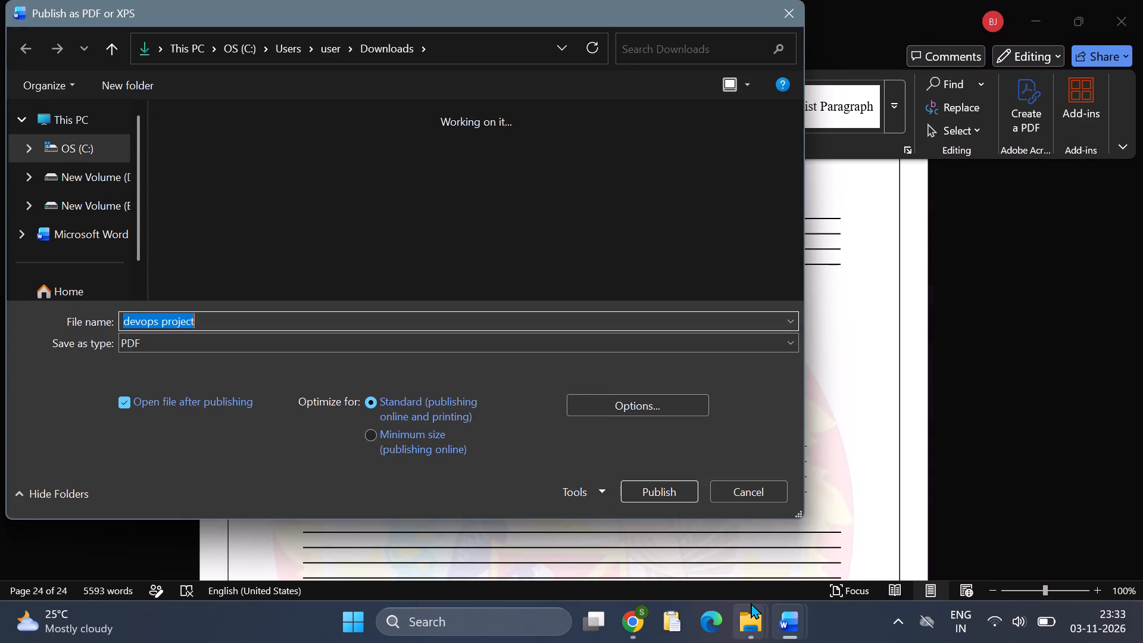
# Change the file name of the PDF being published to "DevopsProject", with capital D and P and no space.
pyautogui.click(255, 320)
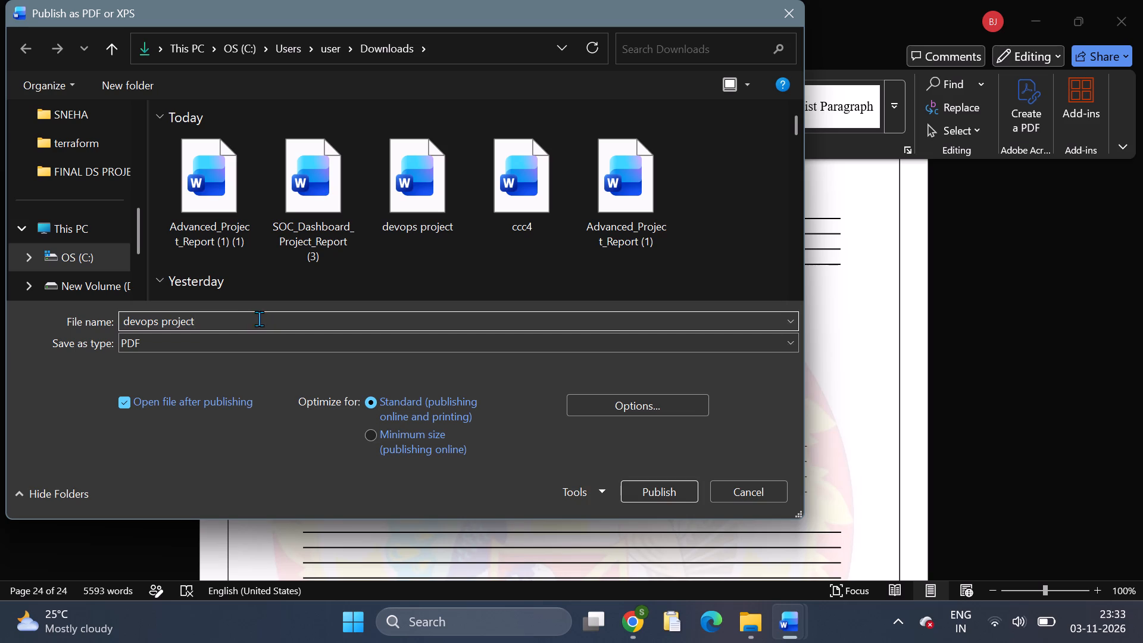
pyautogui.click(132, 321)
pyautogui.press('BackSpace')
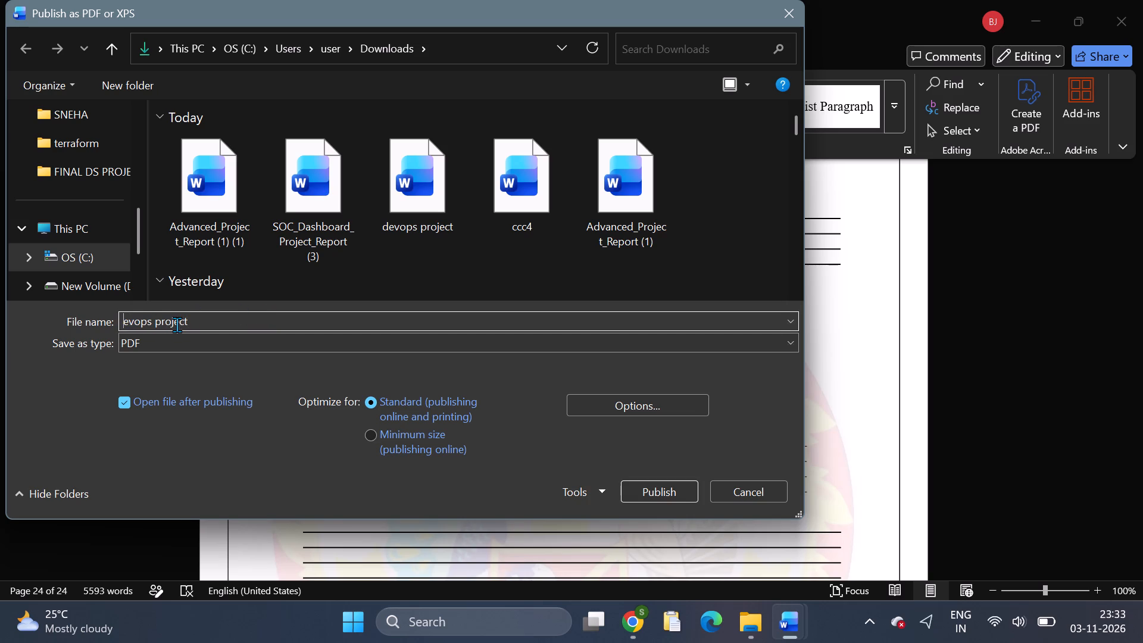
pyautogui.press('d')
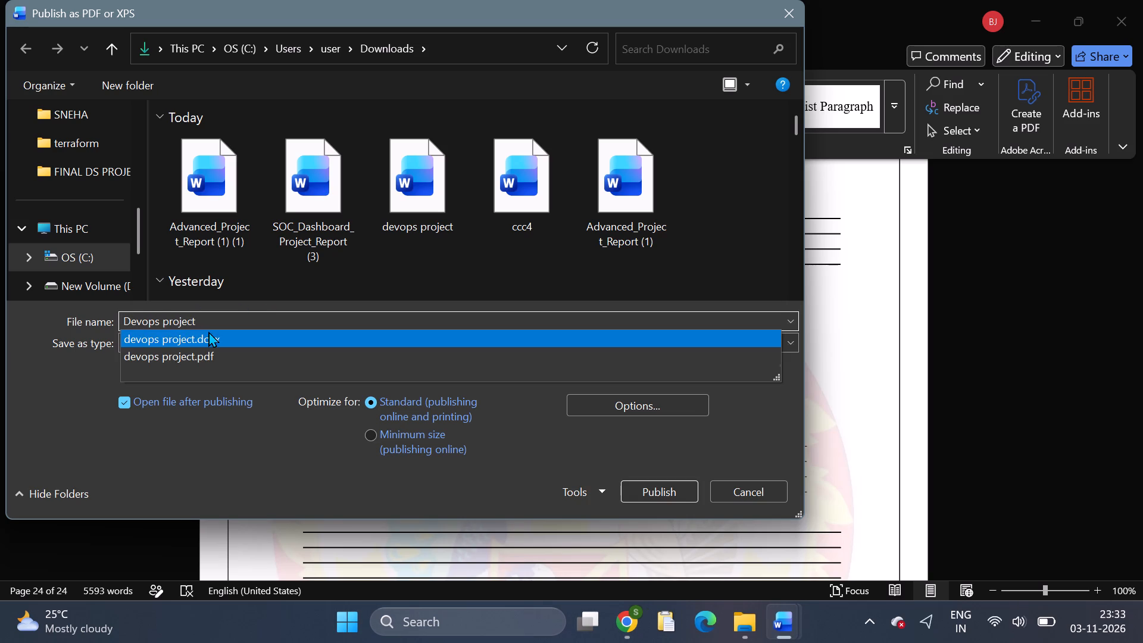
pyautogui.click(221, 320)
pyautogui.press('Left')
pyautogui.press('Left')
pyautogui.press('Left')
pyautogui.press('Left')
pyautogui.press('Left')
pyautogui.press('Left')
pyautogui.press('Left')
pyautogui.press('Left')
pyautogui.press('Left')
pyautogui.press('Right')
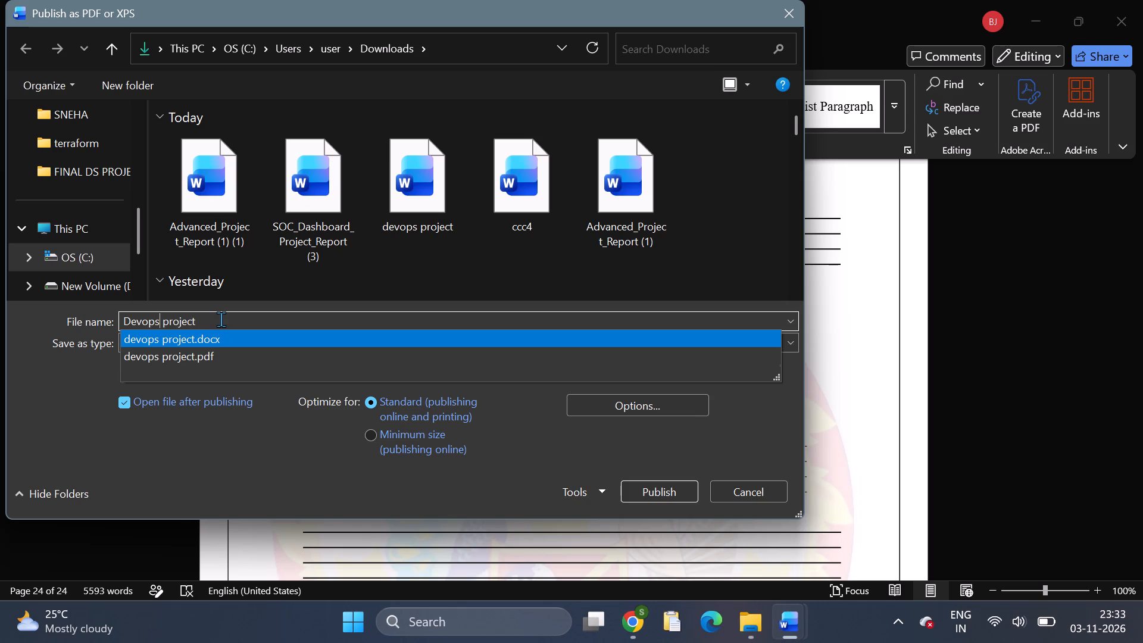
pyautogui.press('Right')
pyautogui.press('Right')
pyautogui.press('BackSpace')
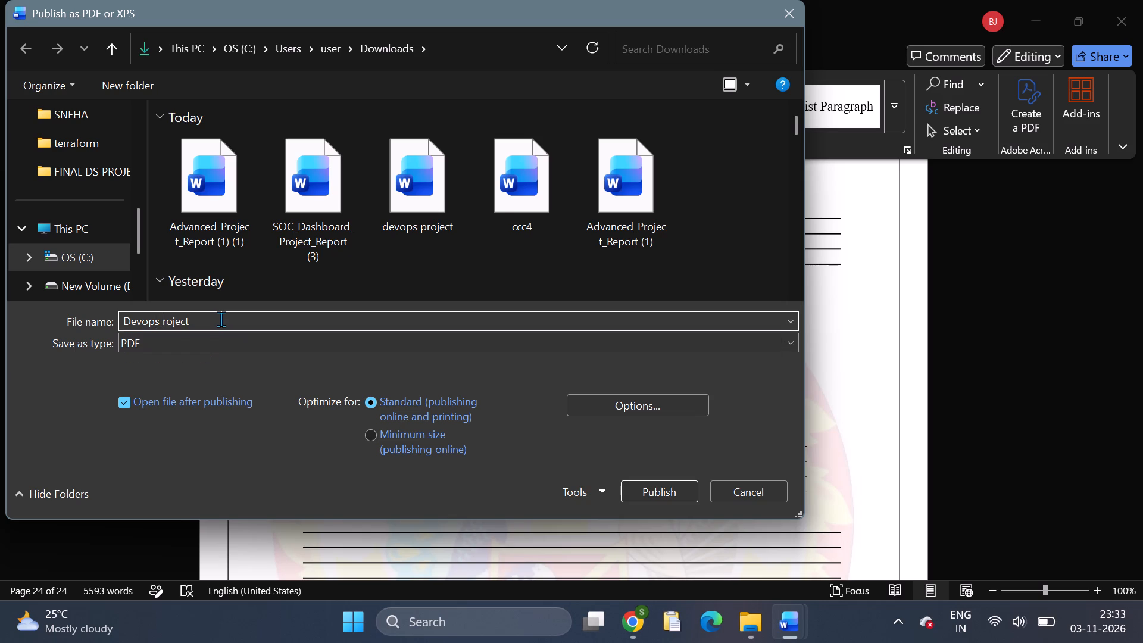
pyautogui.press('p')
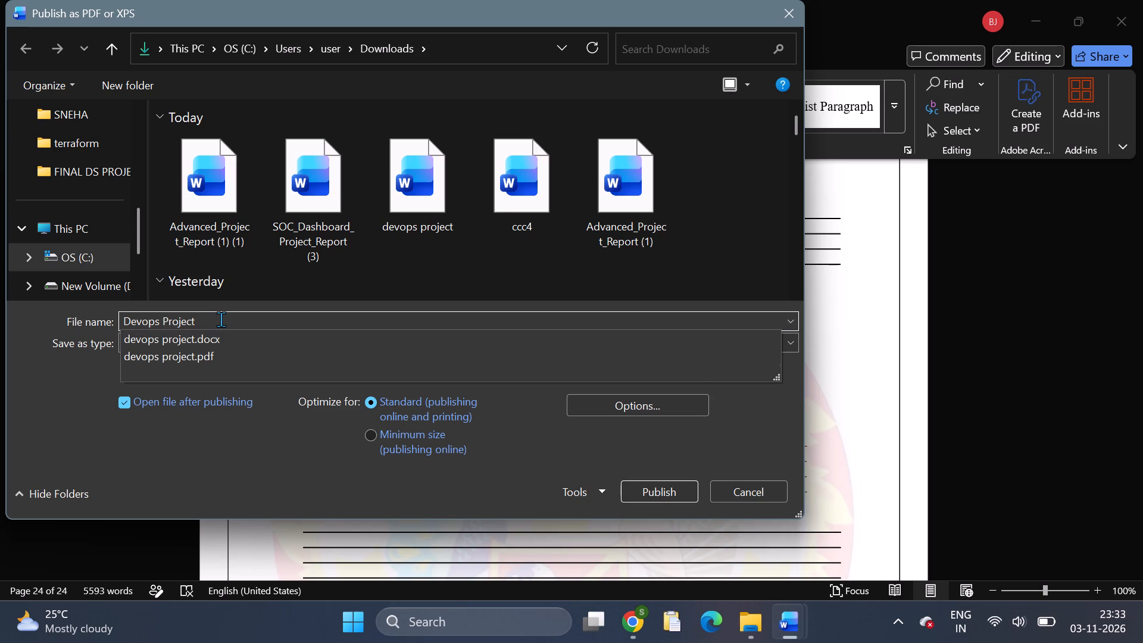
pyautogui.press('Left')
pyautogui.press('BackSpace')
# Publish the project document as the PDF DevopsProject in the Downloads folder and dismiss the notice that follows.
pyautogui.click(658, 497)
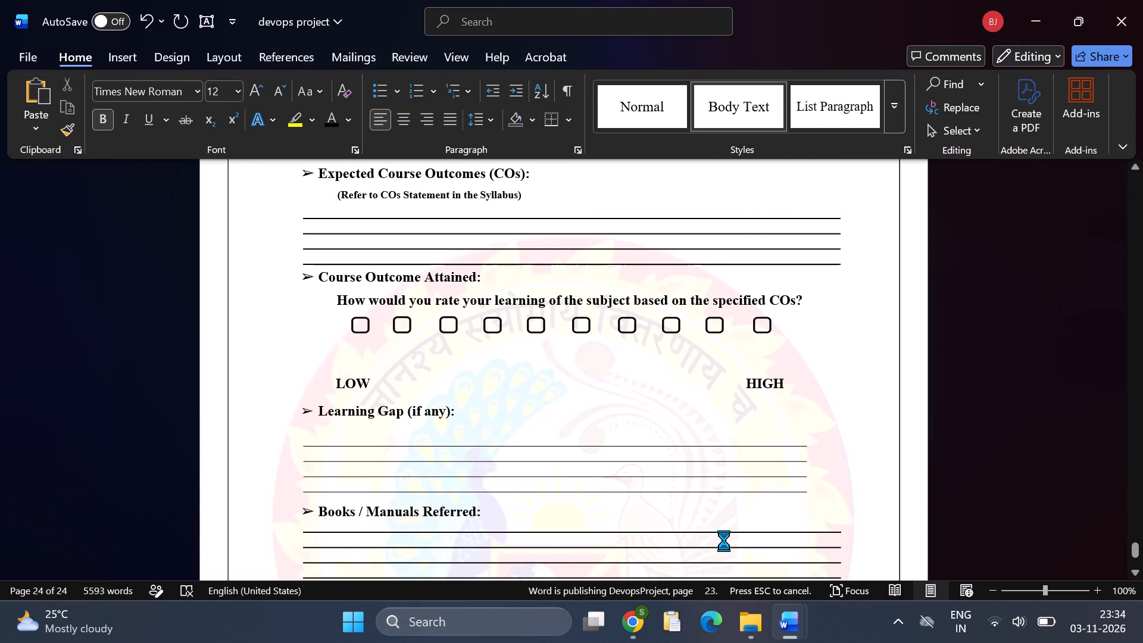
pyautogui.click(699, 348)
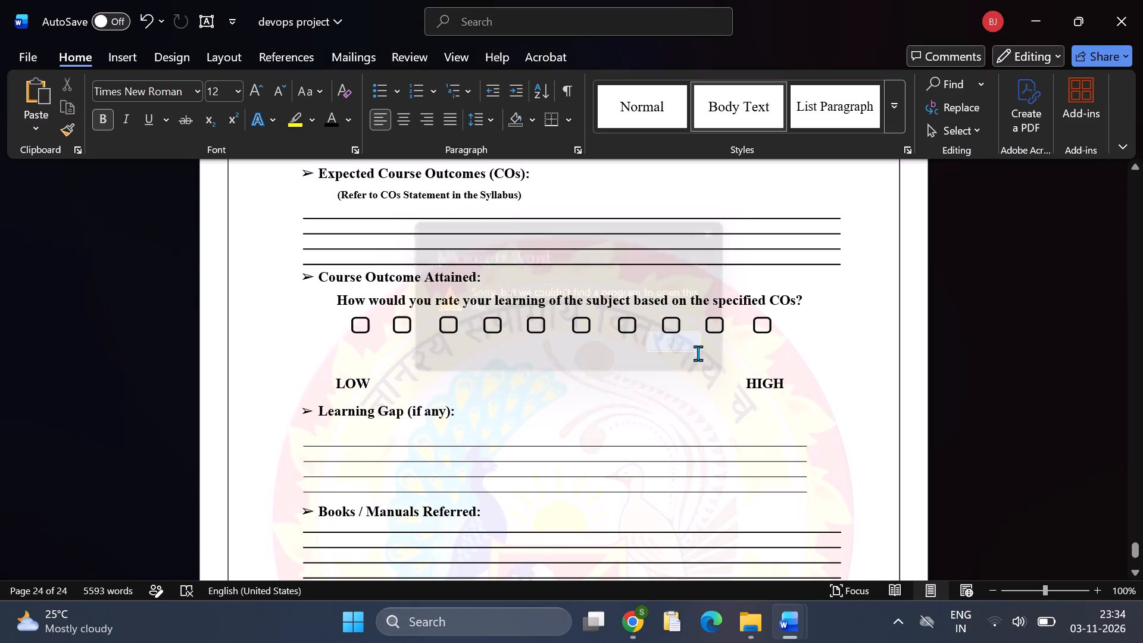
# Switch to the Downloads folder in File Explorer and copy the DevopsProject PDF file to the clipboard.
pyautogui.click(751, 600)
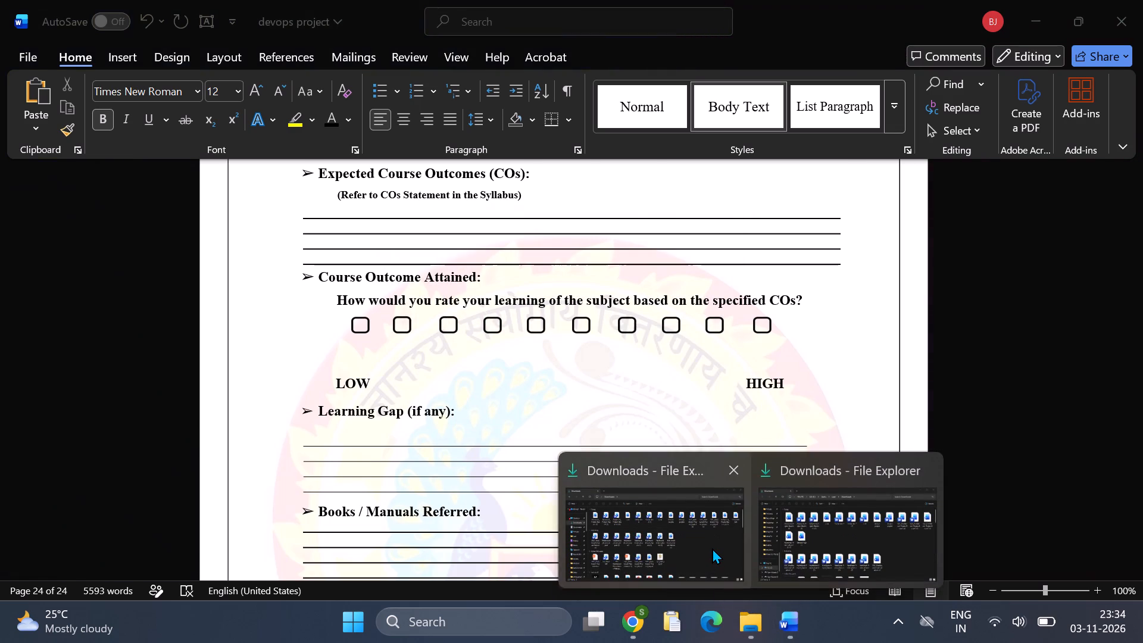
pyautogui.click(712, 548)
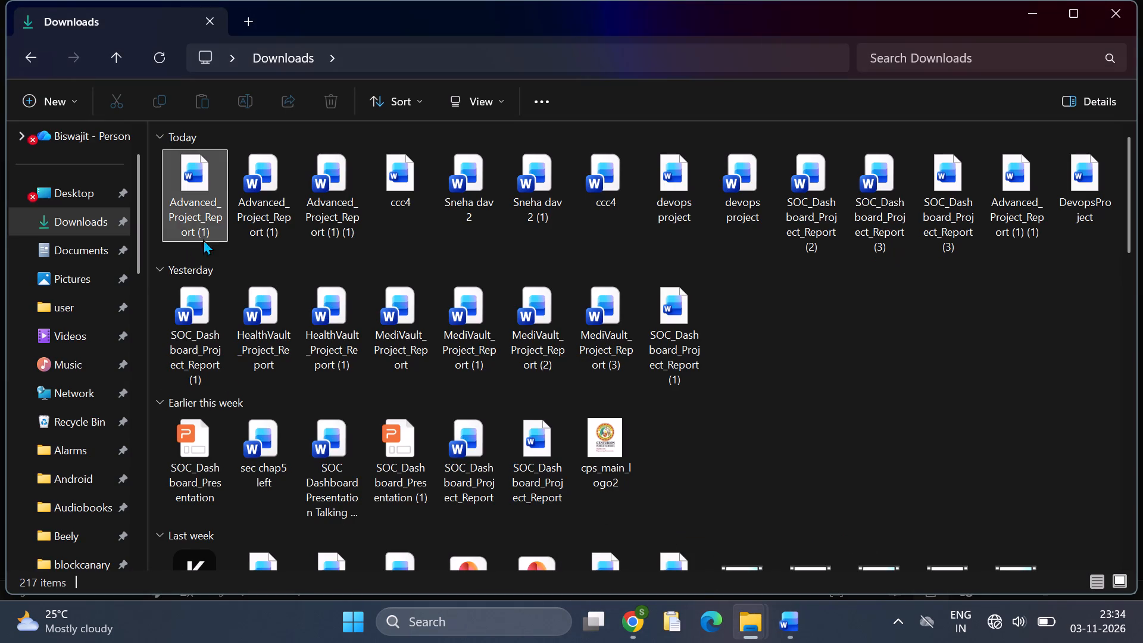
pyautogui.scroll(5, 566, 217)
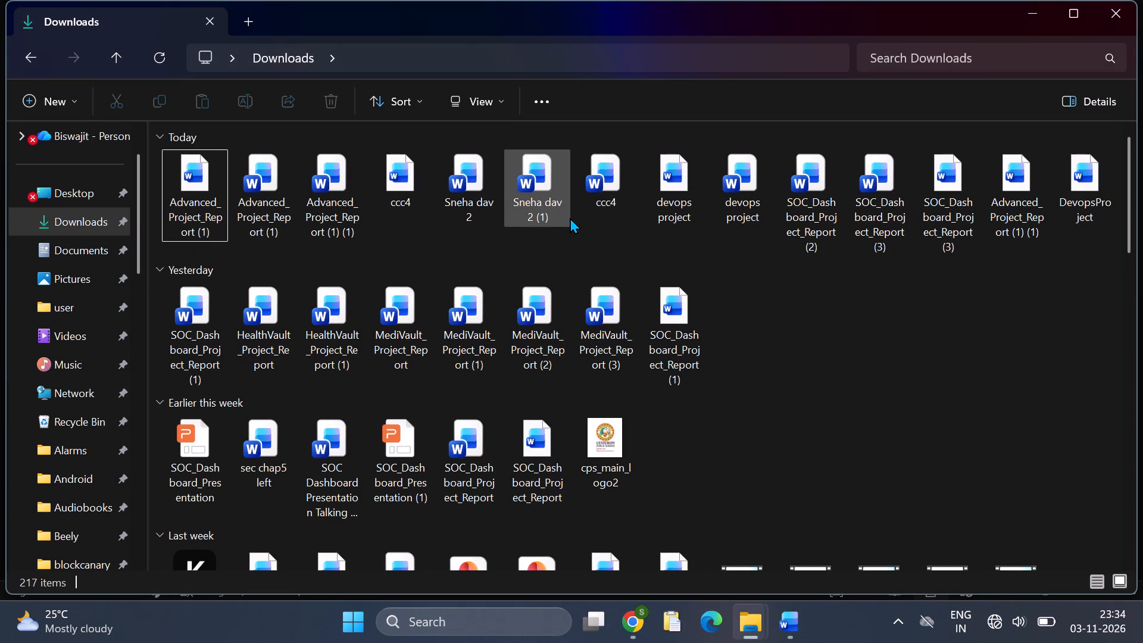
pyautogui.rightClick(1086, 176)
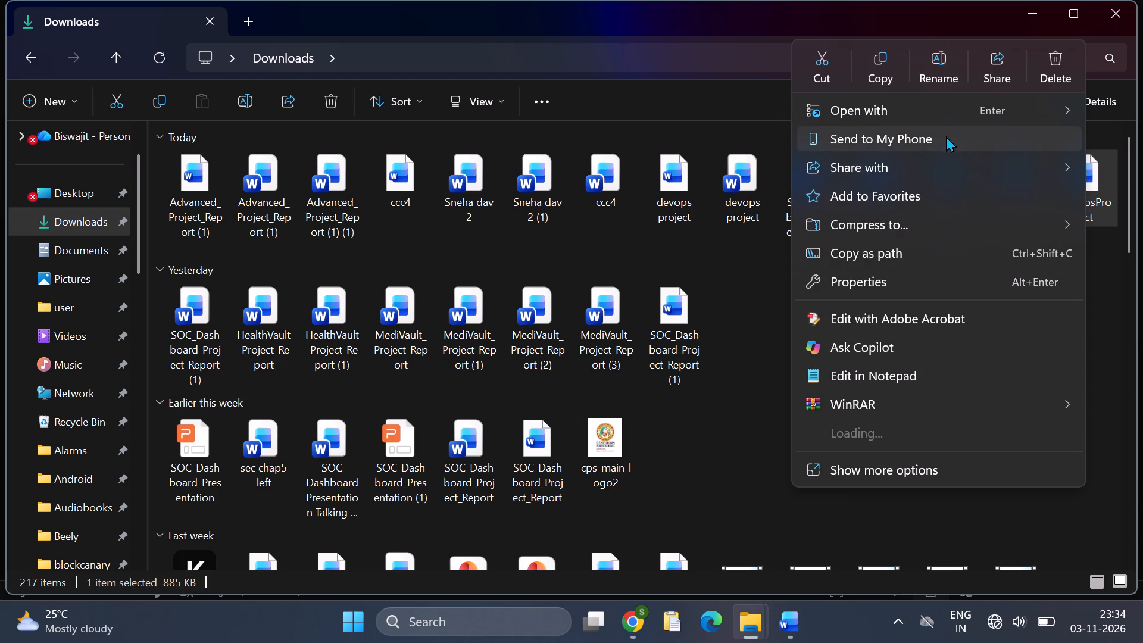
pyautogui.click(892, 79)
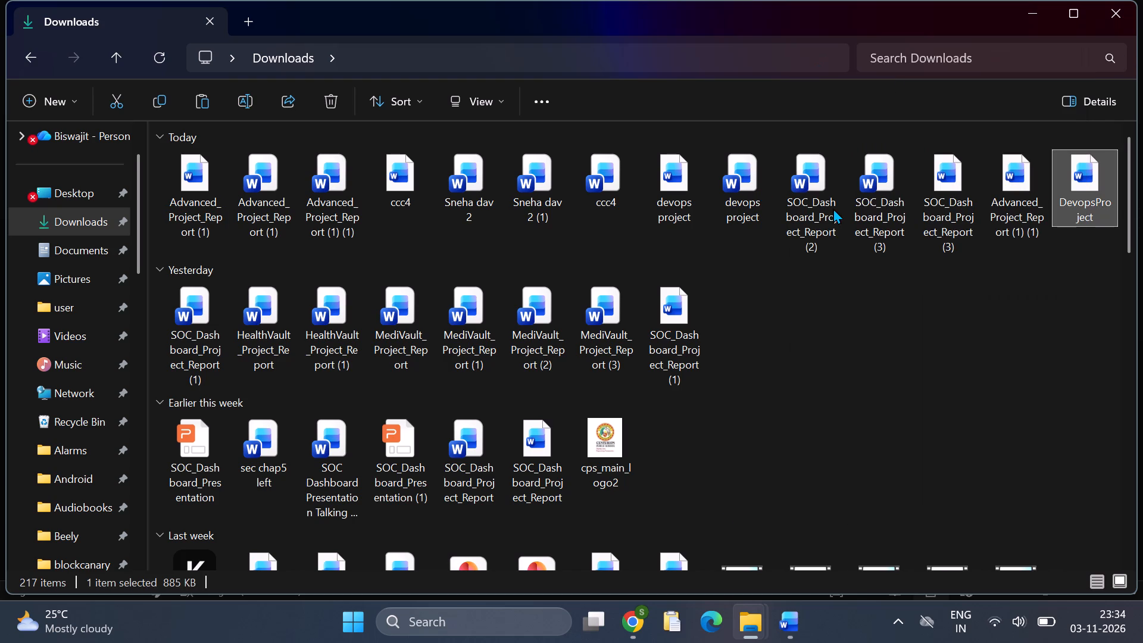